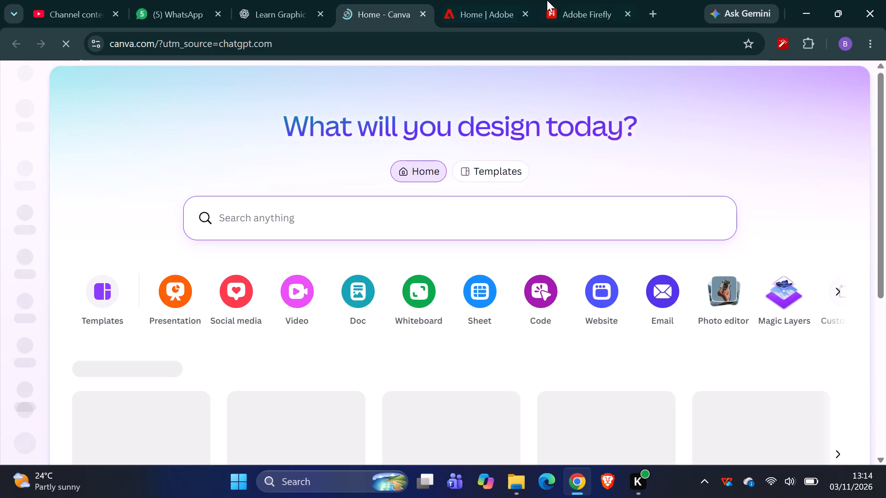
Close the Adobe Home and Adobe Firefly pages in the browser, keeping Canva open.
click(527, 11)
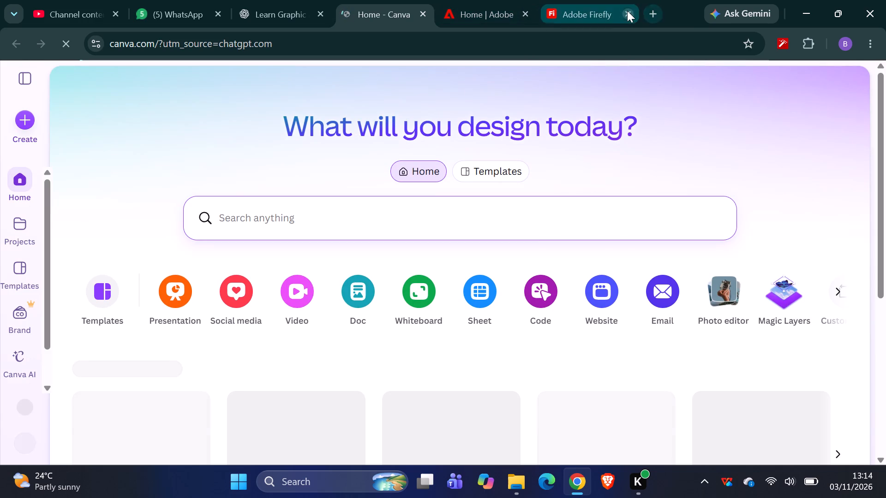
click(627, 10)
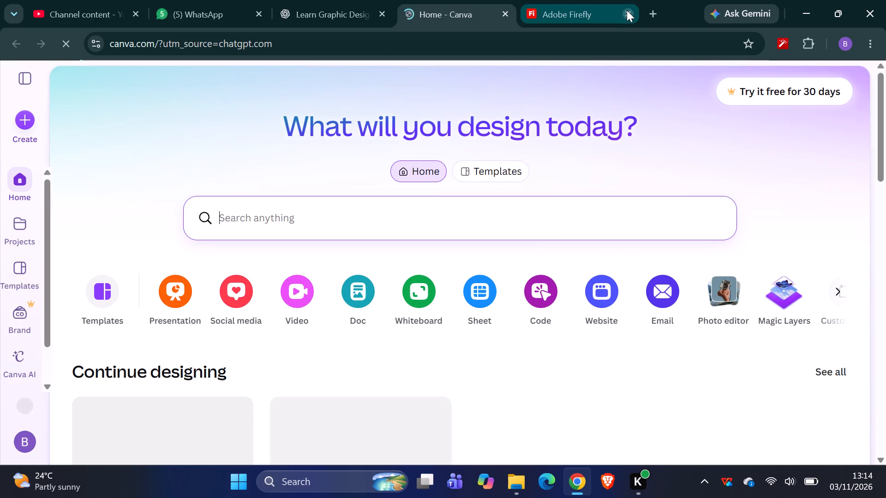
click(627, 10)
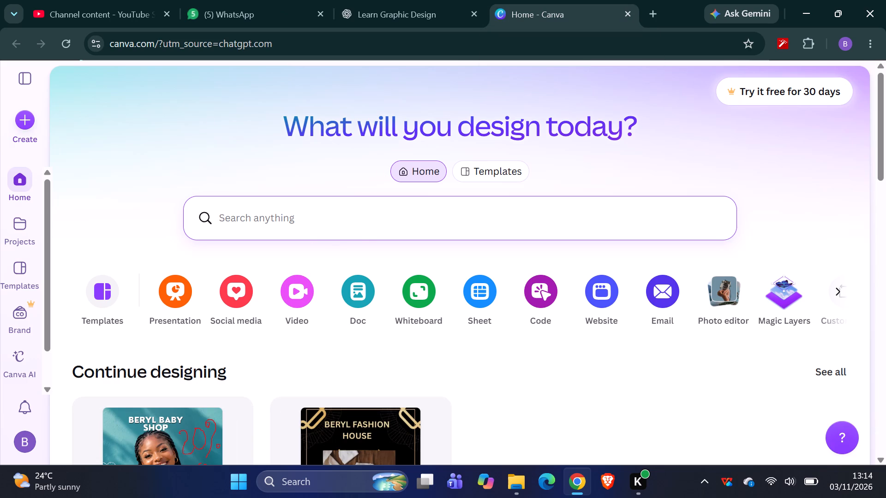
Look through the recent designs and suggested templates on the Canva home page.
scroll(373, 408, down, 1)
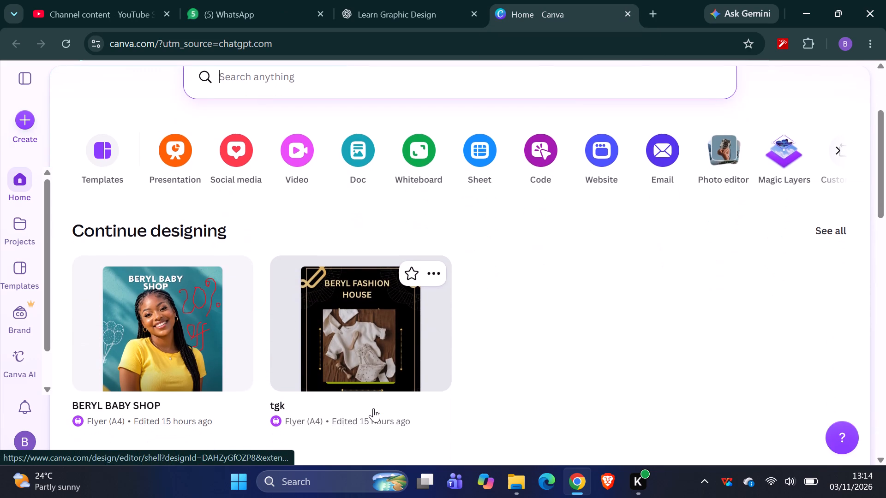
scroll(373, 408, down, 3)
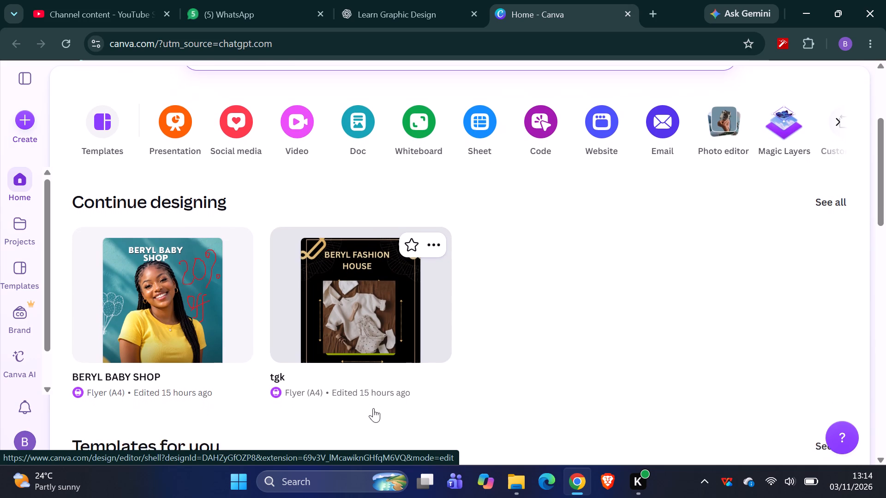
scroll(373, 408, down, 2)
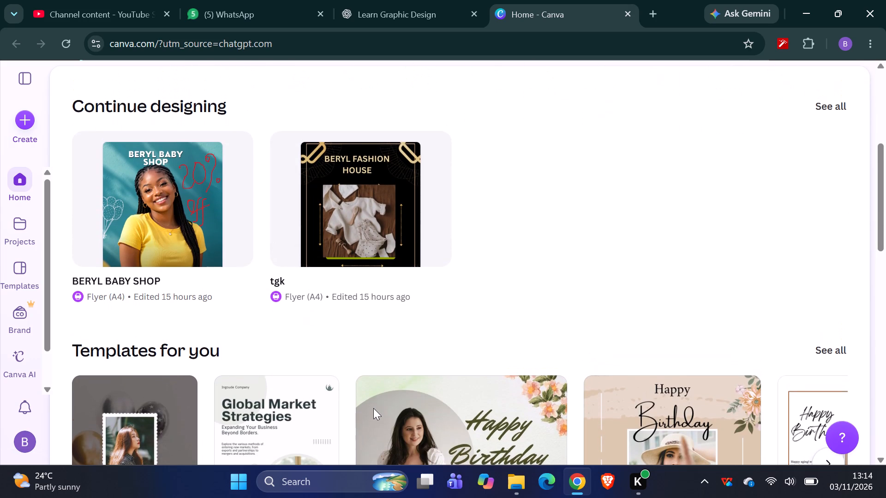
scroll(373, 408, down, 2)
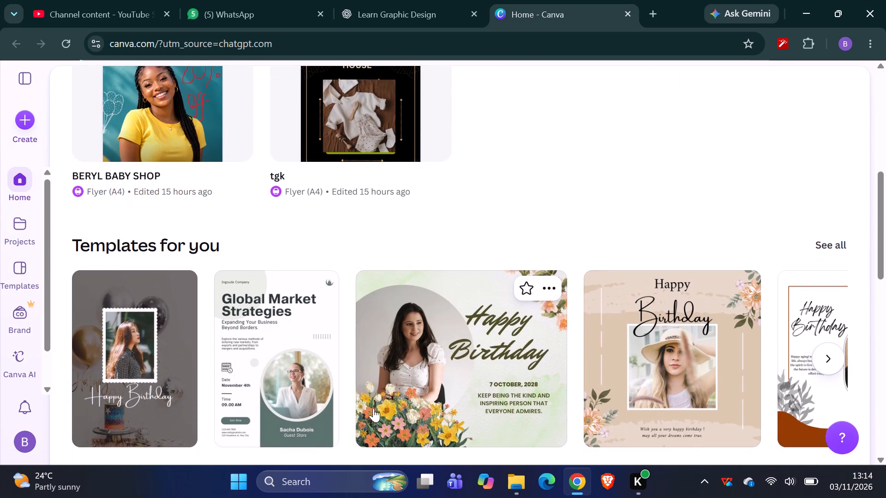
scroll(373, 408, down, 2)
scroll(373, 408, up, 3)
Create a new Flyer (A4, Portrait) design, finding the format by searching for "fl".
click(19, 120)
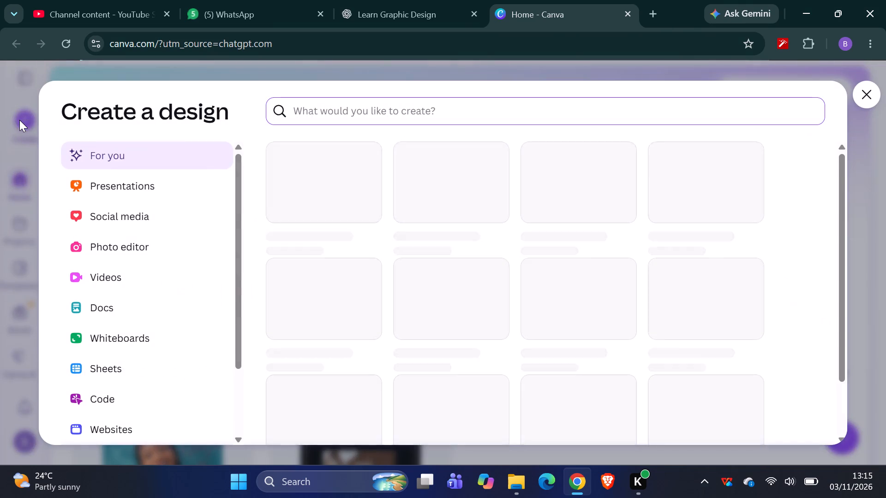
click(390, 104)
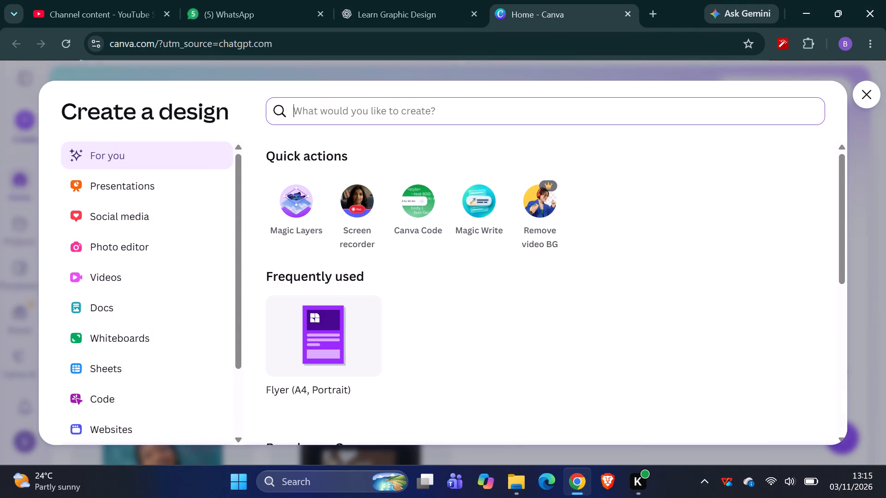
key(f)
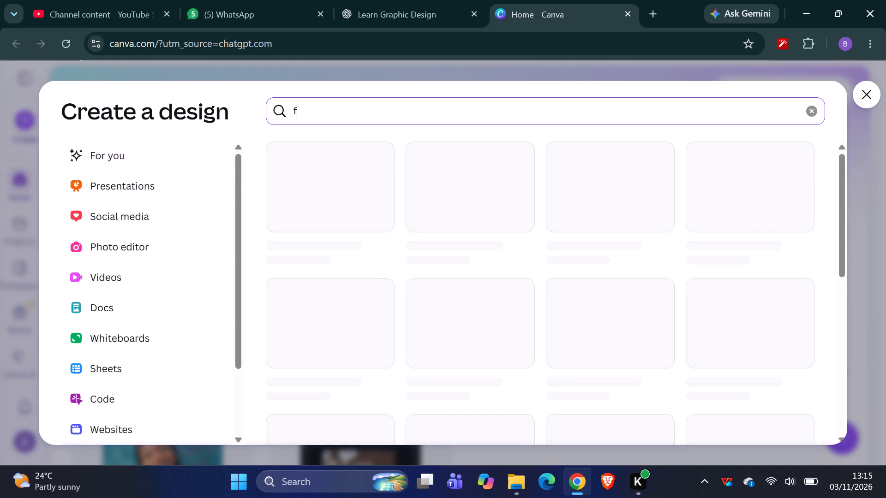
key(l)
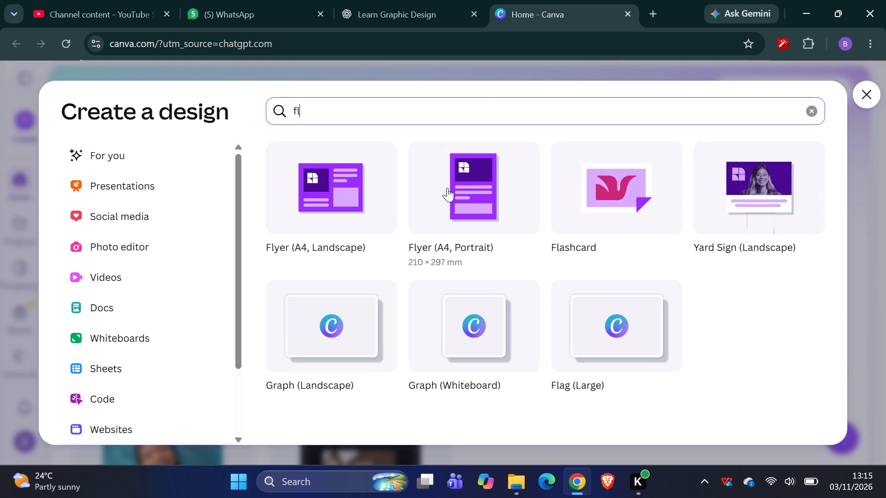
click(428, 195)
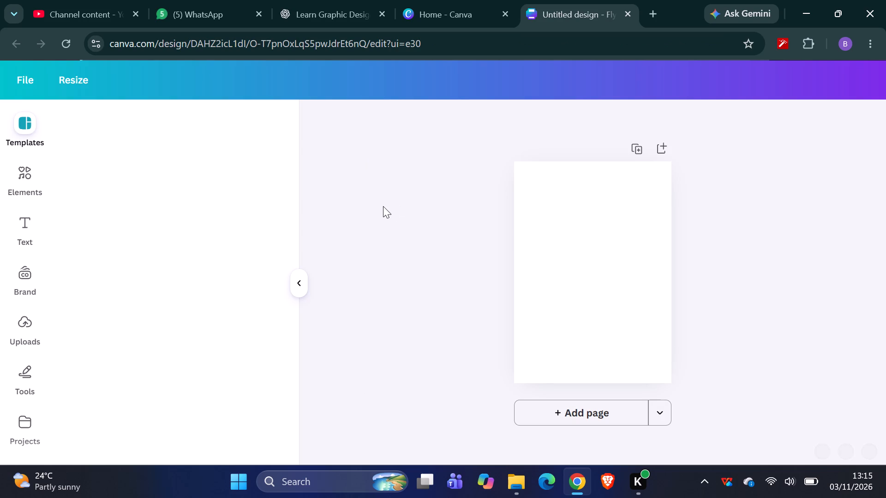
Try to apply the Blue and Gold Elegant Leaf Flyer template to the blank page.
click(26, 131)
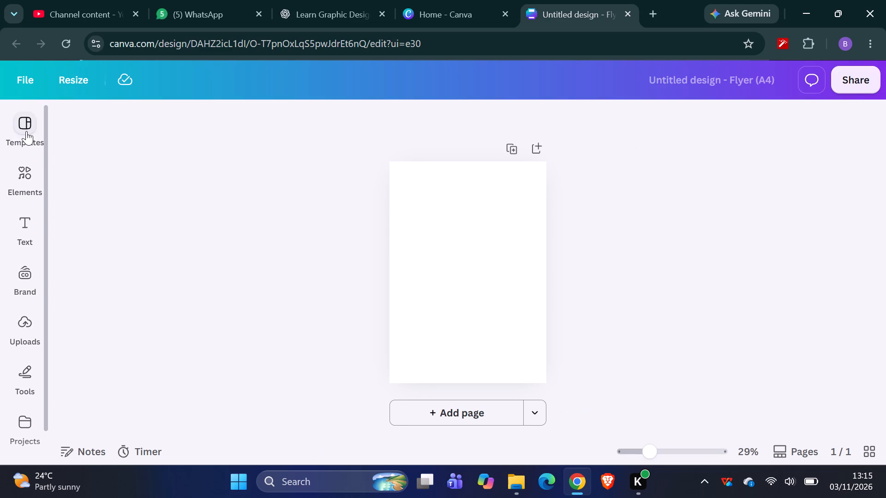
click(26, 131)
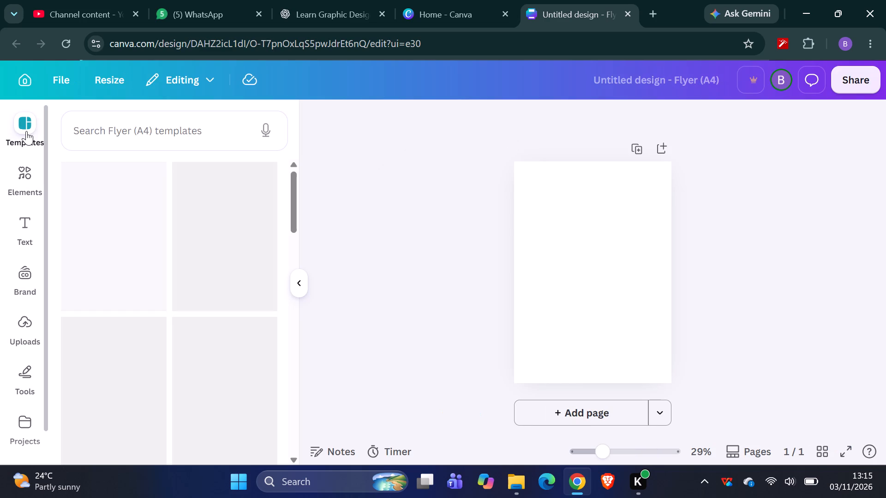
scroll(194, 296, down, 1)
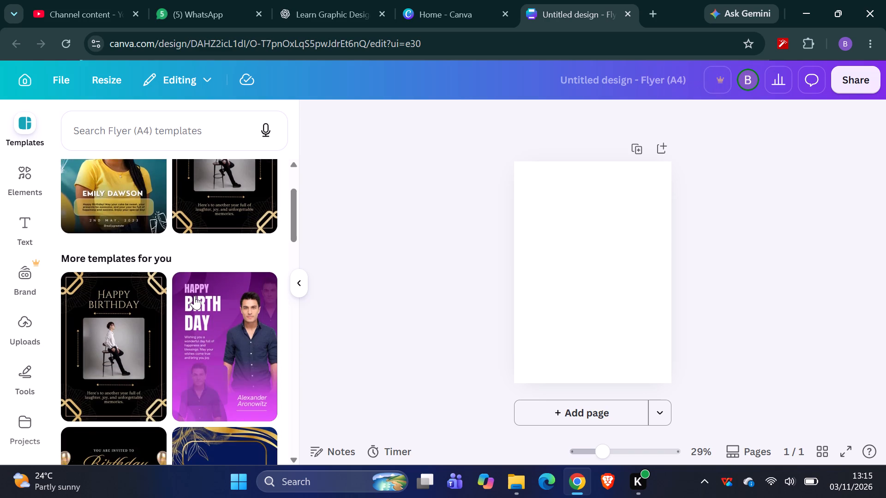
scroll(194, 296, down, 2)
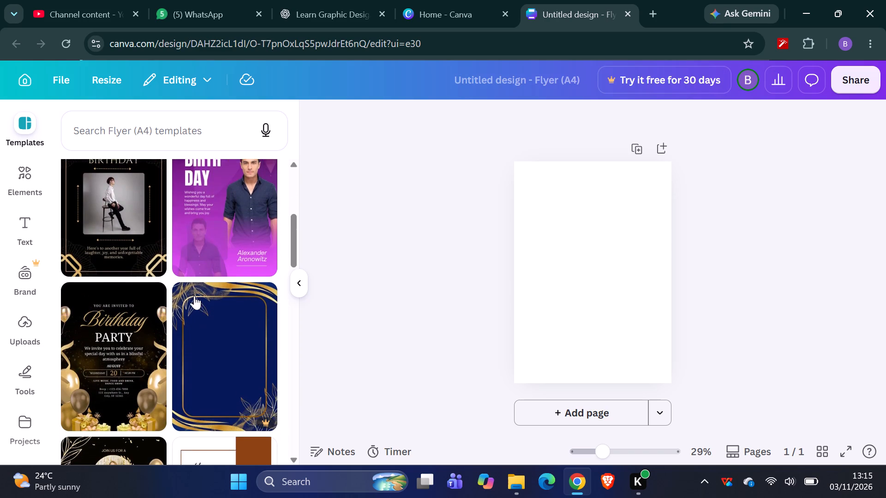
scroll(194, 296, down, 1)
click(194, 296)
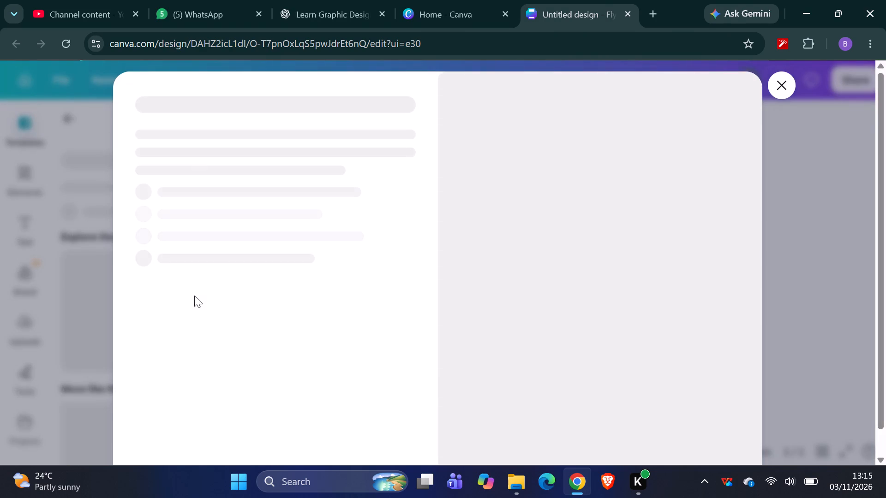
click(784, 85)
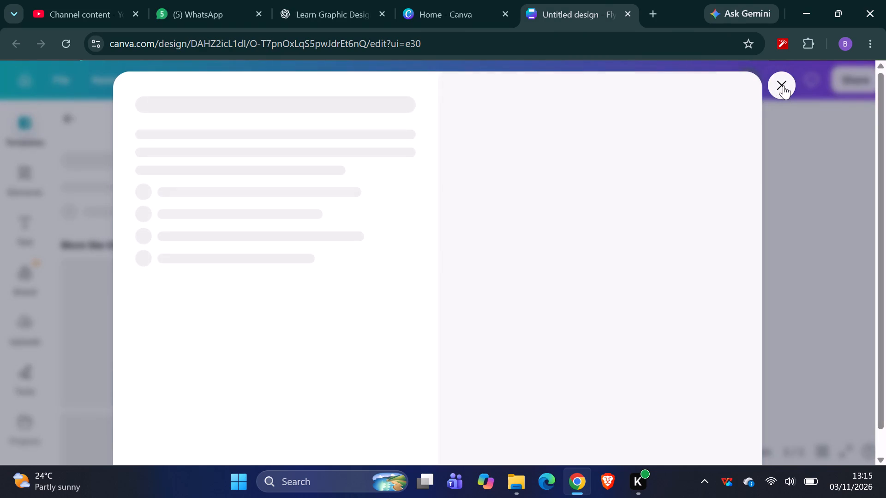
Look through the templates similar to the Blue and Gold Elegant Leaf Flyer and return to the full template list.
scroll(184, 251, up, 1)
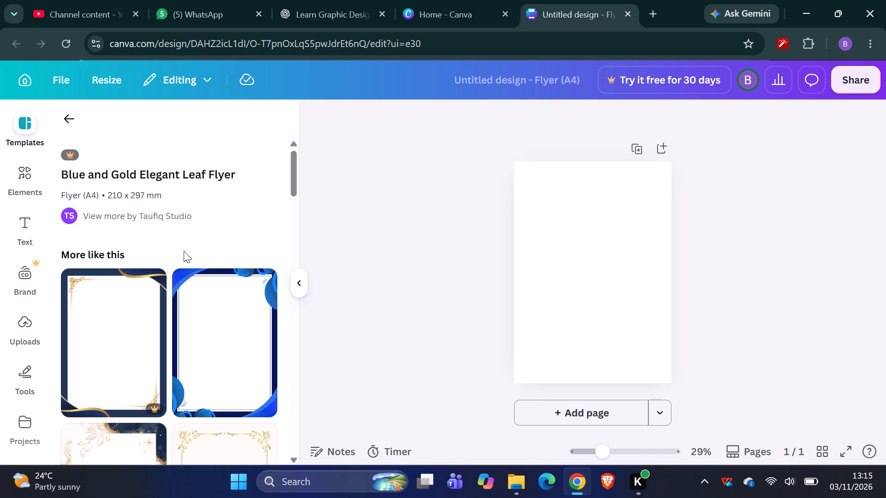
scroll(184, 251, up, 1)
scroll(184, 251, down, 7)
scroll(184, 251, up, 5)
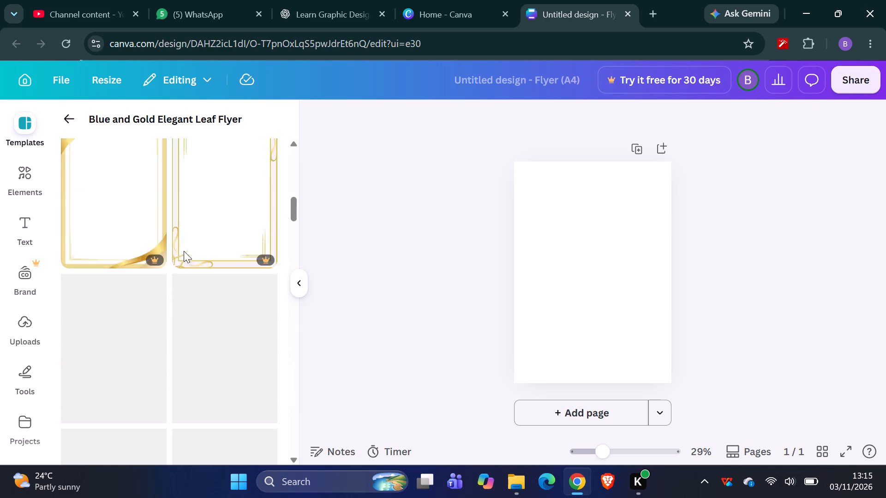
scroll(184, 251, up, 5)
click(70, 110)
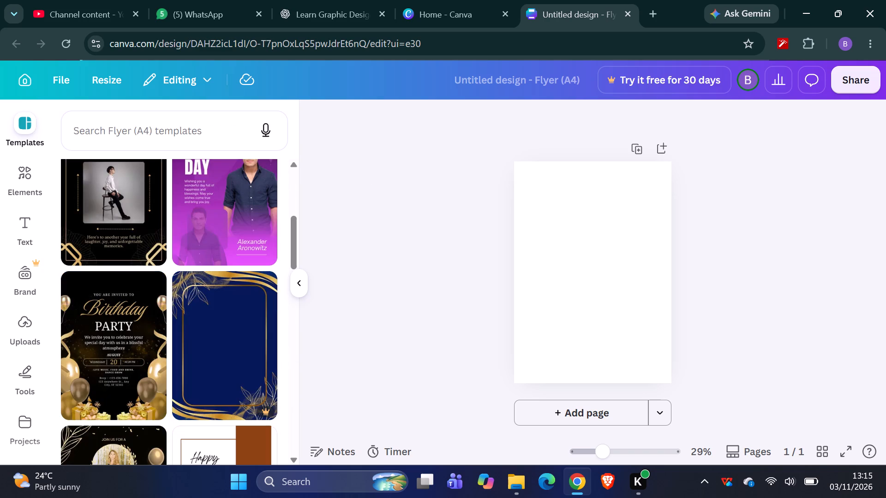
Apply the Black Modern Happy Birthday Flyer template to the page.
scroll(126, 214, up, 1)
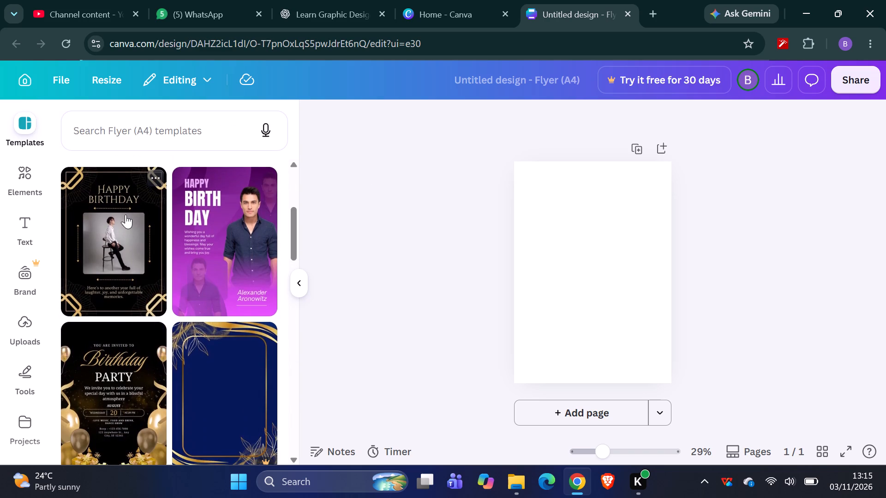
scroll(126, 214, up, 1)
click(126, 214)
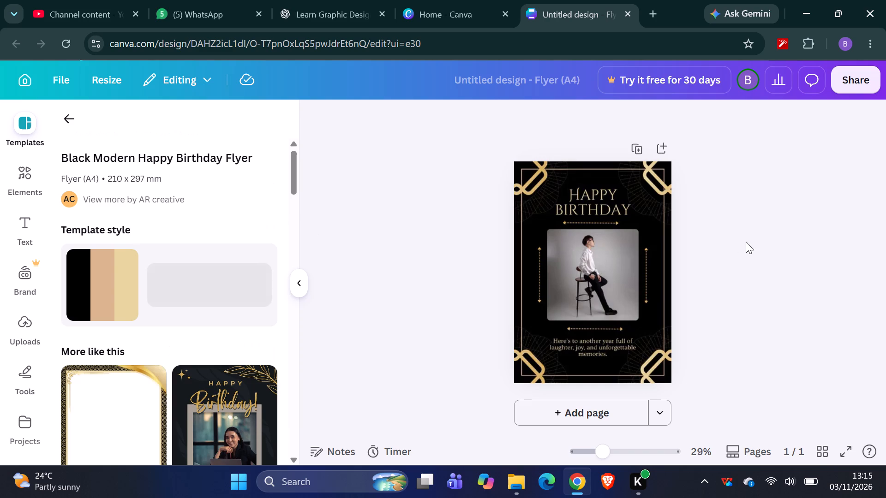
Remove the black background from the flyer page.
click(599, 197)
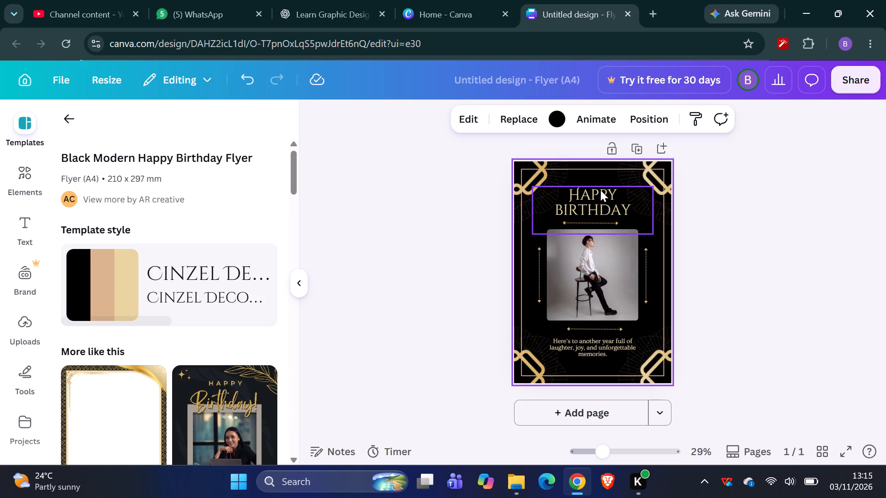
key(BackSpace)
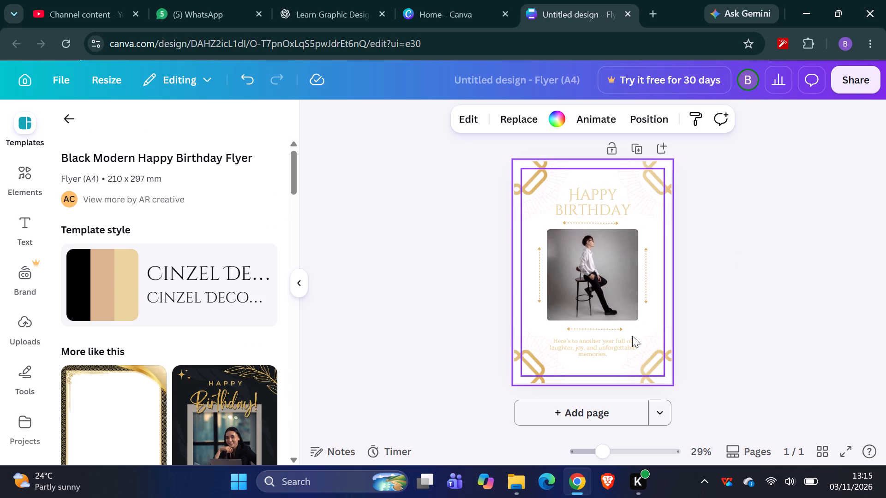
key(BackSpace)
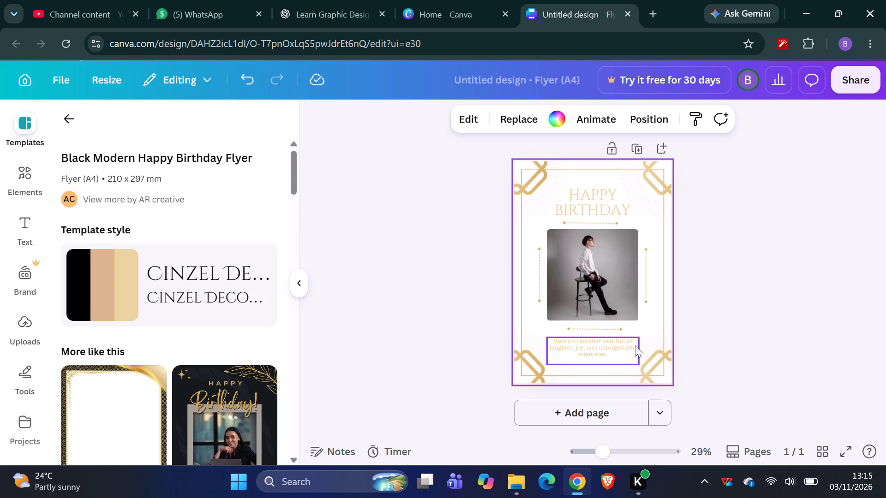
Delete the birthday message text below the photo.
click(635, 345)
key(BackSpace)
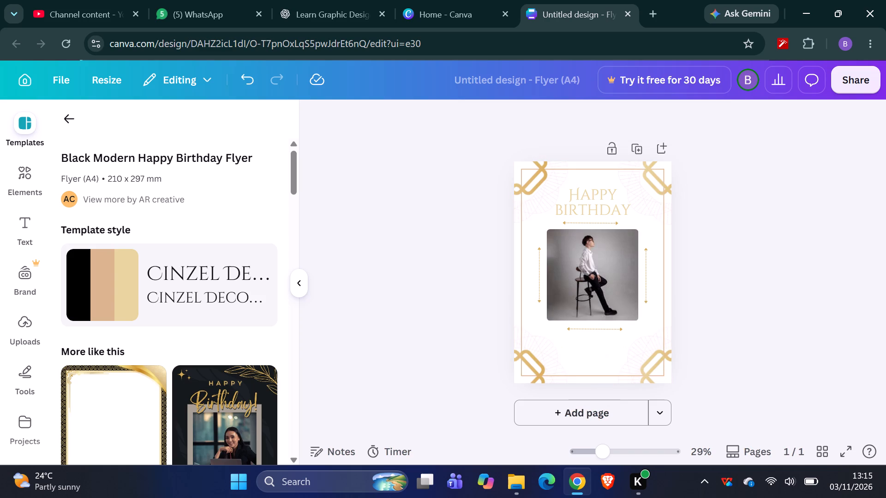
Remove the photo of the seated person from the flyer's central frame, leaving the empty frame in place.
click(587, 272)
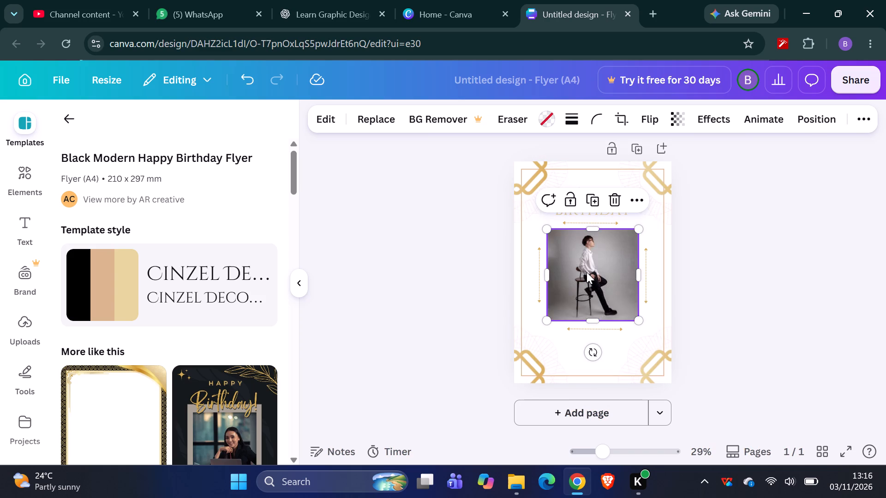
key(BackSpace)
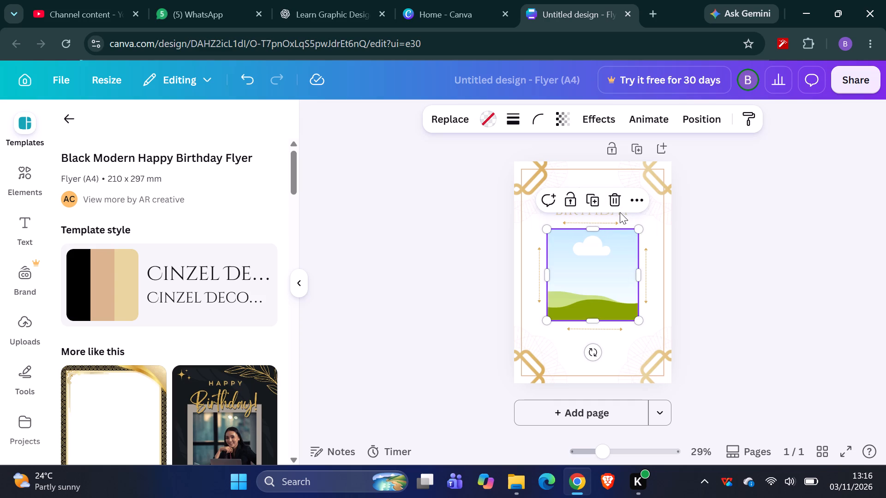
click(620, 212)
click(647, 331)
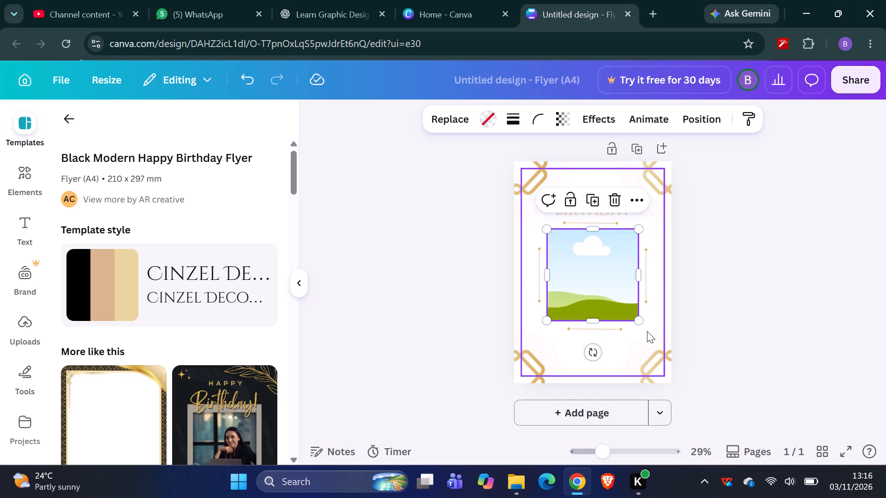
Delete the "Happy Birthday" title above the picture frame.
click(603, 187)
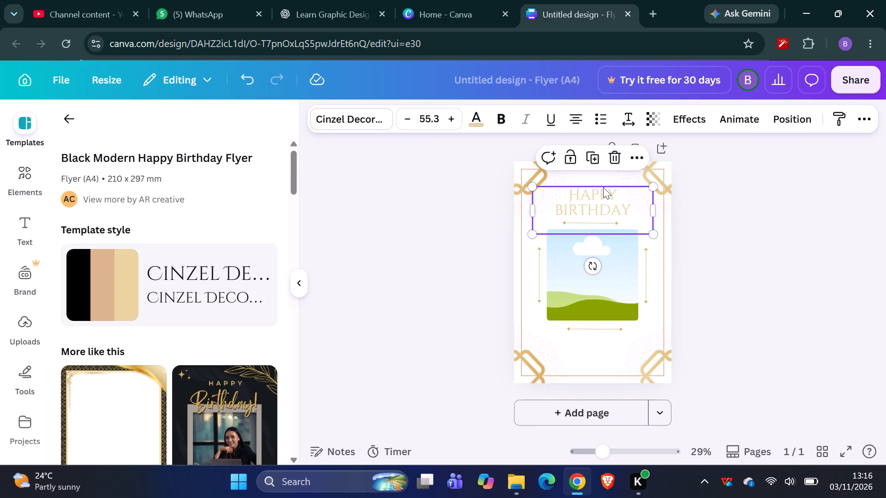
key(BackSpace)
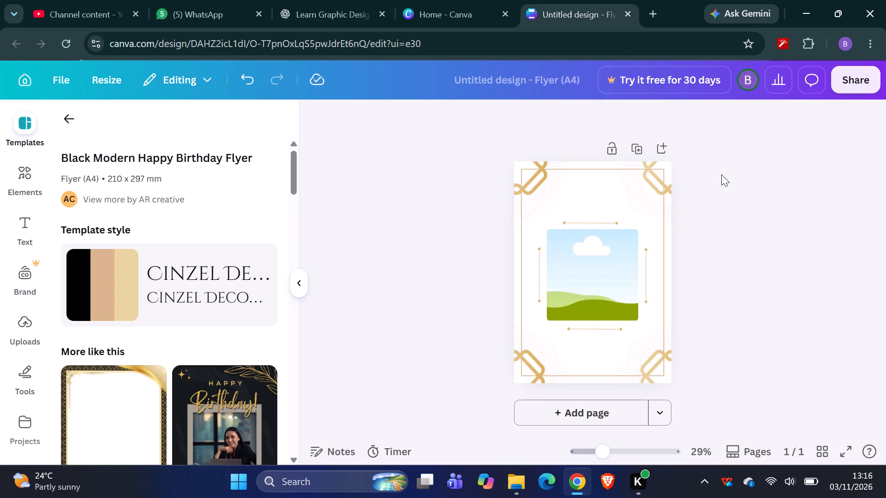
click(550, 191)
click(575, 179)
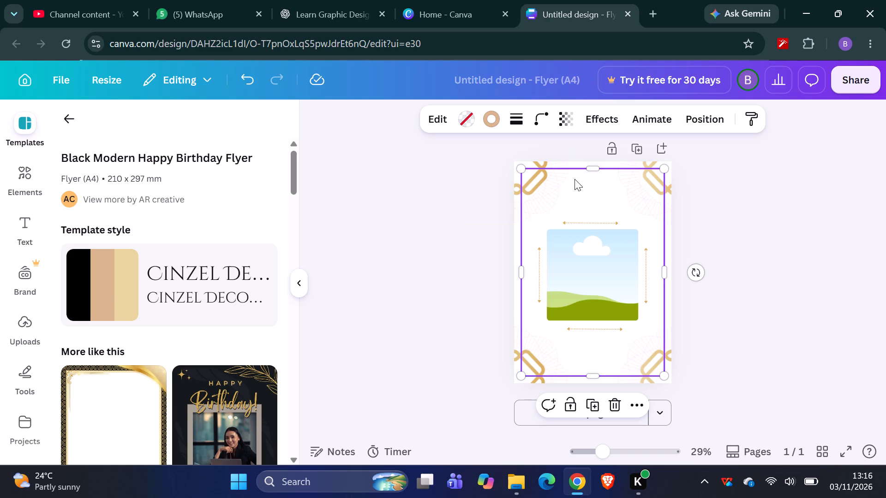
Add a text box in the default heading style to the flyer.
click(16, 235)
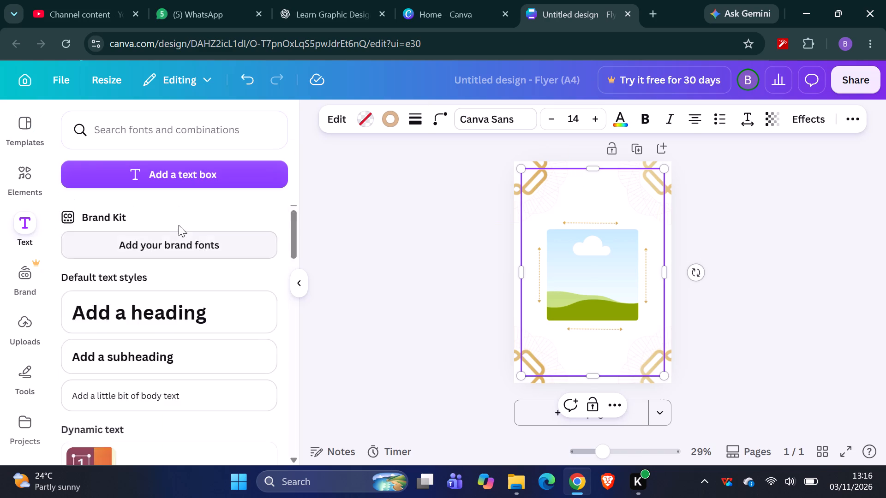
click(168, 340)
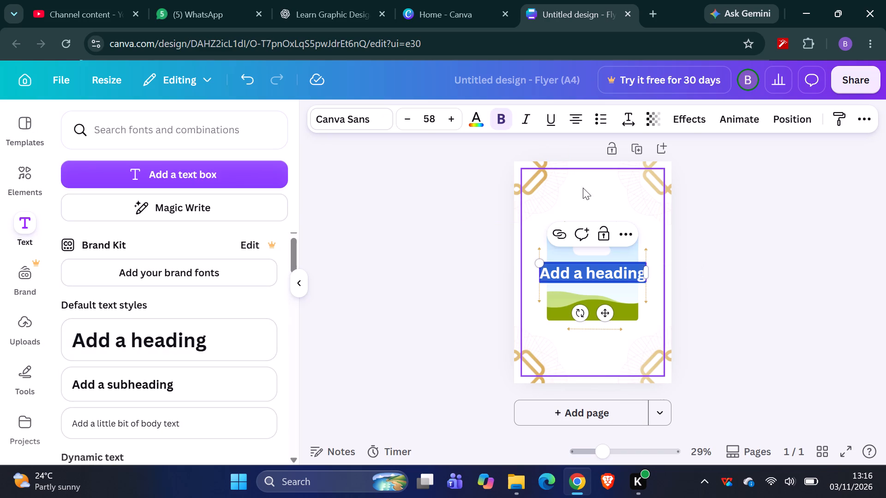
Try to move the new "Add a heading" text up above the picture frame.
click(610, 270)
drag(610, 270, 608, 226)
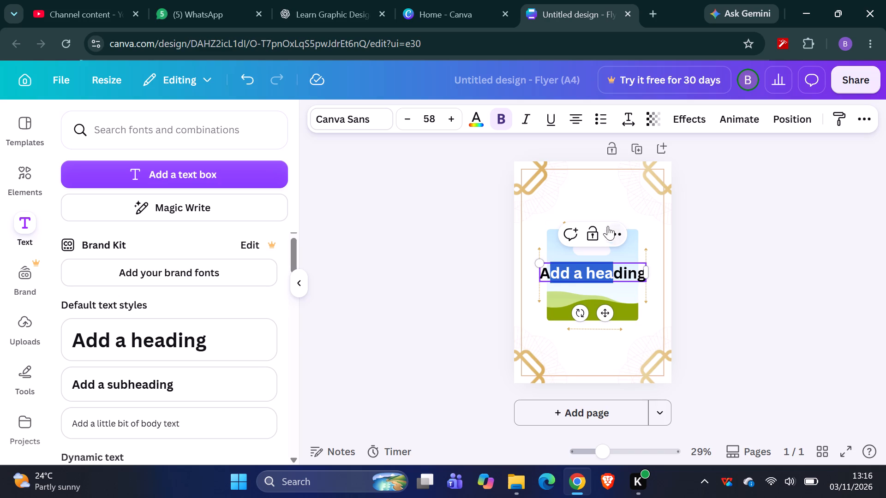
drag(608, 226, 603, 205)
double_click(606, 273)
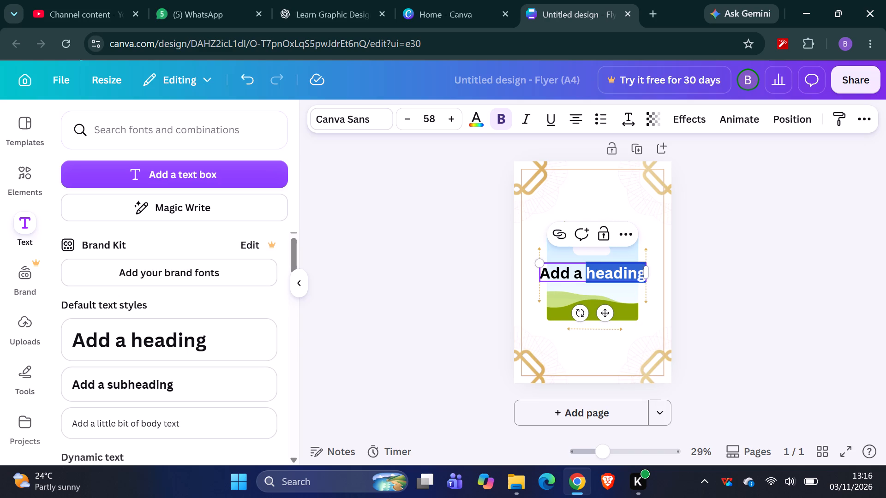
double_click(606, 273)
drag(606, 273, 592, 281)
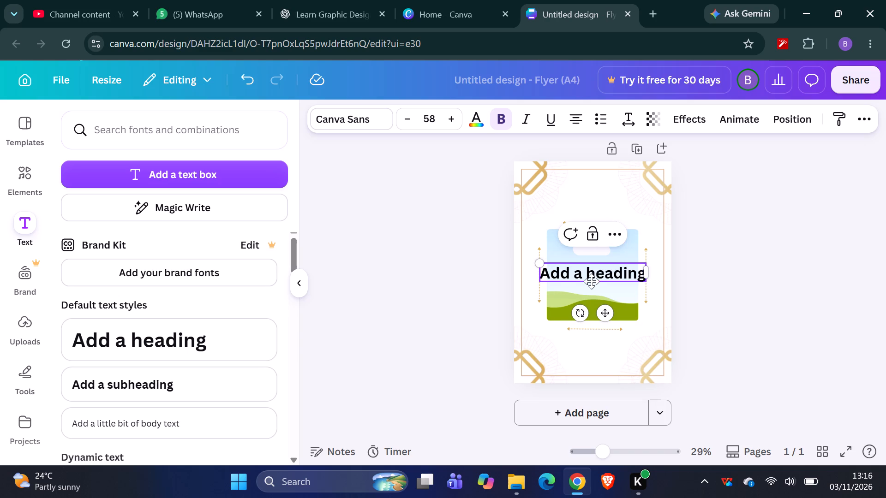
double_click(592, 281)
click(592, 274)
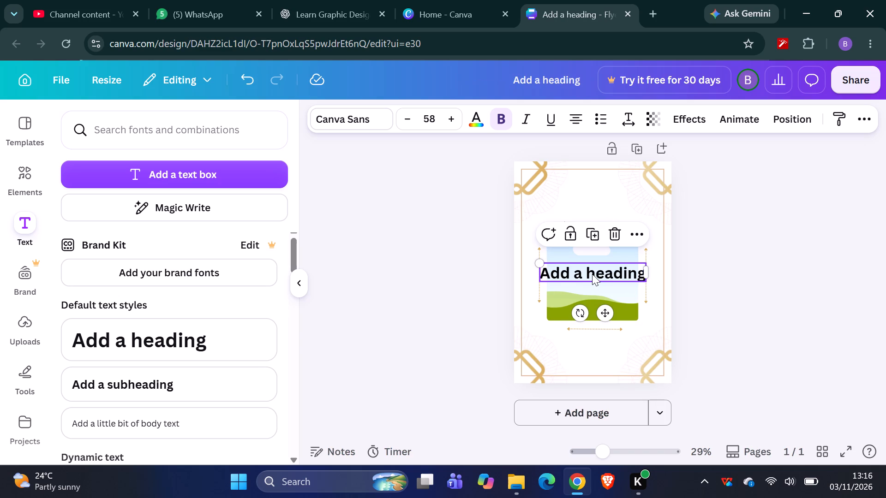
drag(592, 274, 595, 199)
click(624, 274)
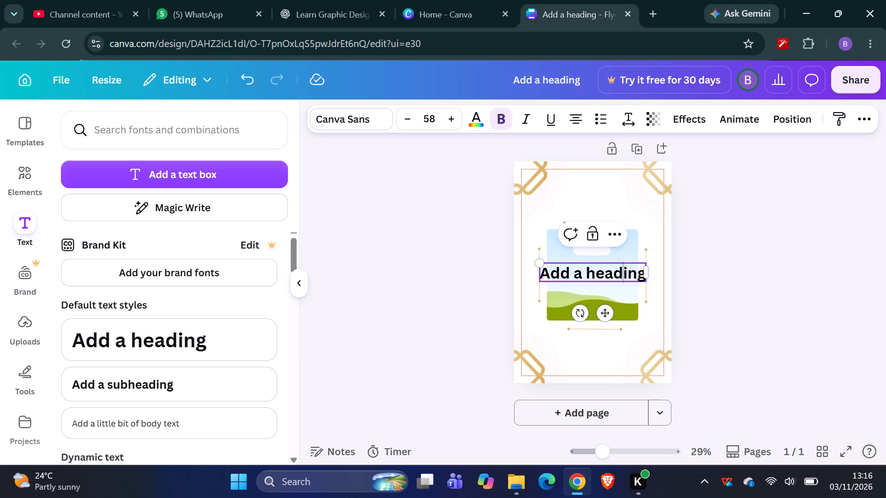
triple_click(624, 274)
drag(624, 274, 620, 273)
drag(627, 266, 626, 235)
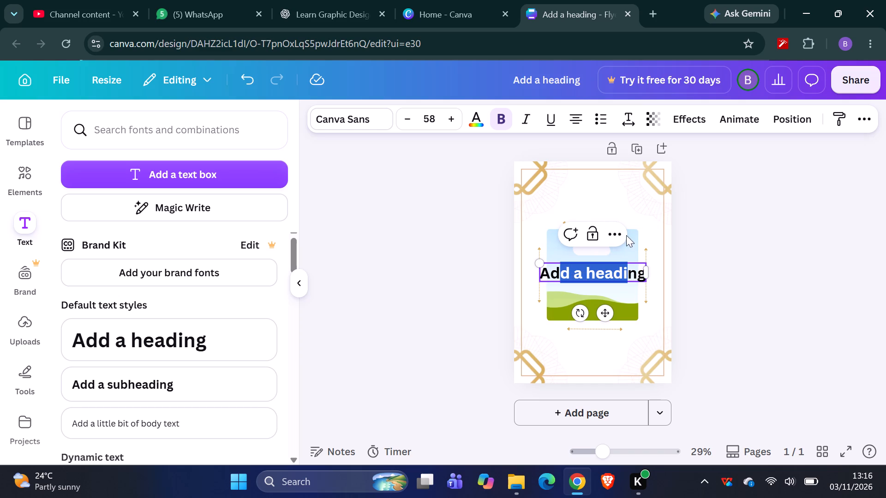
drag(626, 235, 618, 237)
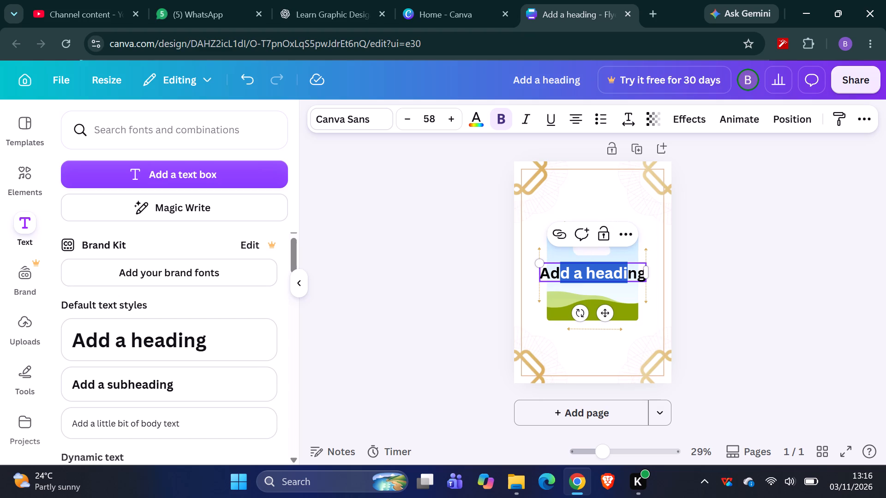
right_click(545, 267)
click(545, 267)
Move the "Add a heading" text into the empty space above the picture frame, centred horizontally on the page.
click(434, 271)
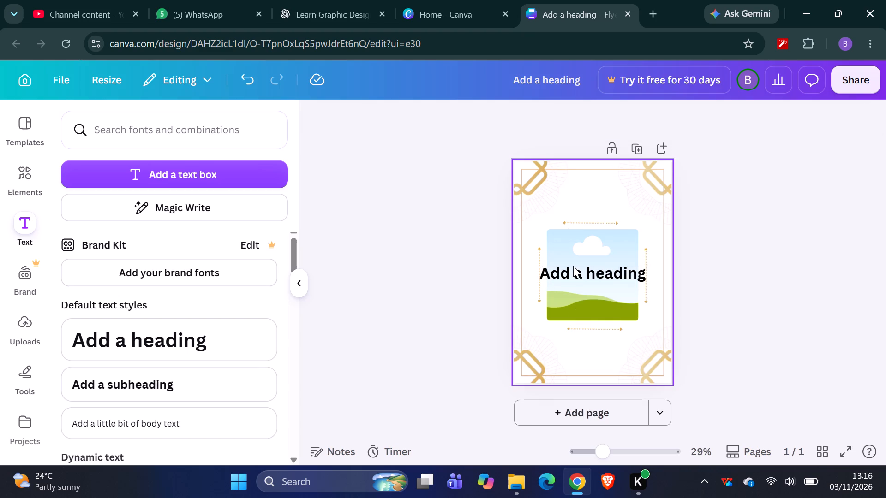
drag(573, 266, 570, 191)
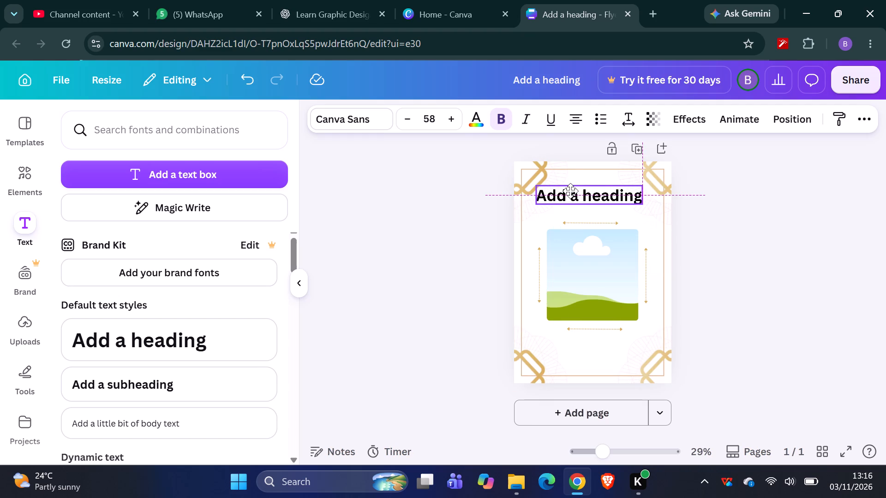
drag(570, 191, 573, 191)
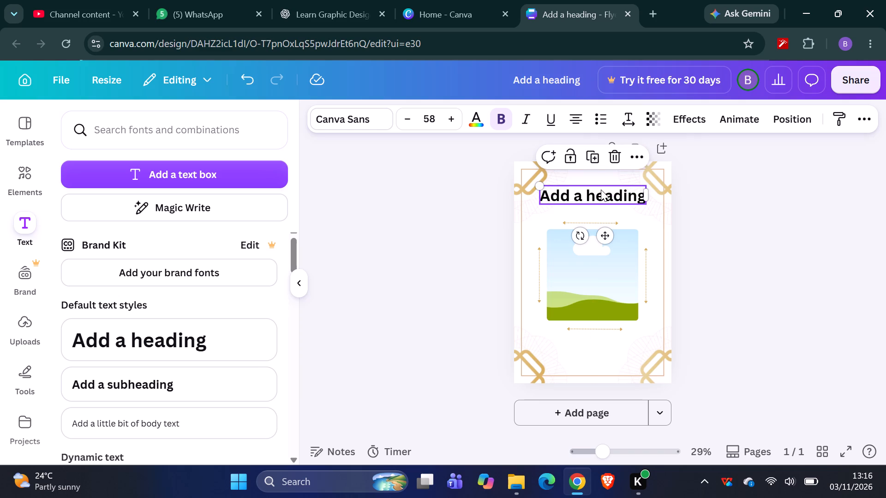
Replace the "Add a heading" text above the picture frame with "FOOTBALL MATCH".
triple_click(601, 190)
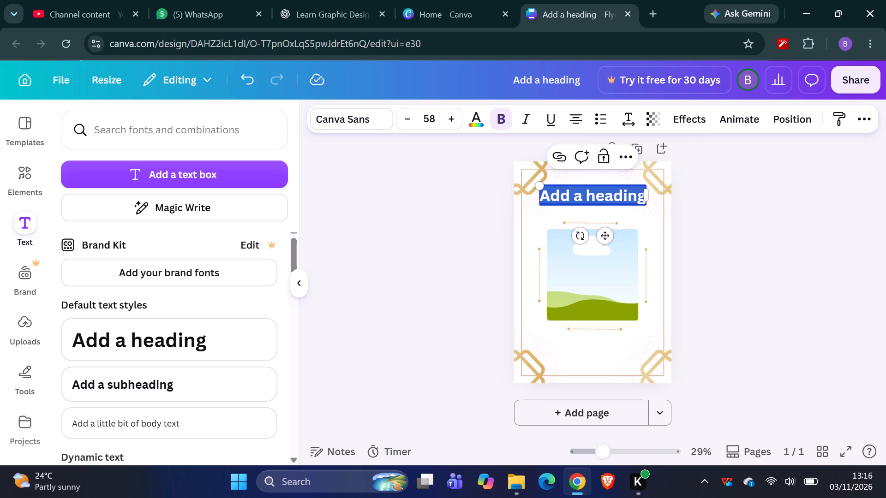
key(f)
text(OOTBALL M)
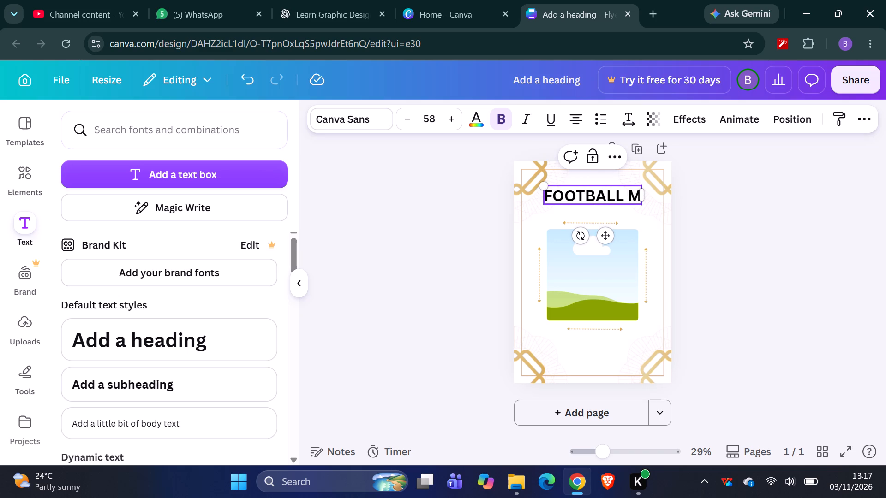
text(AT)
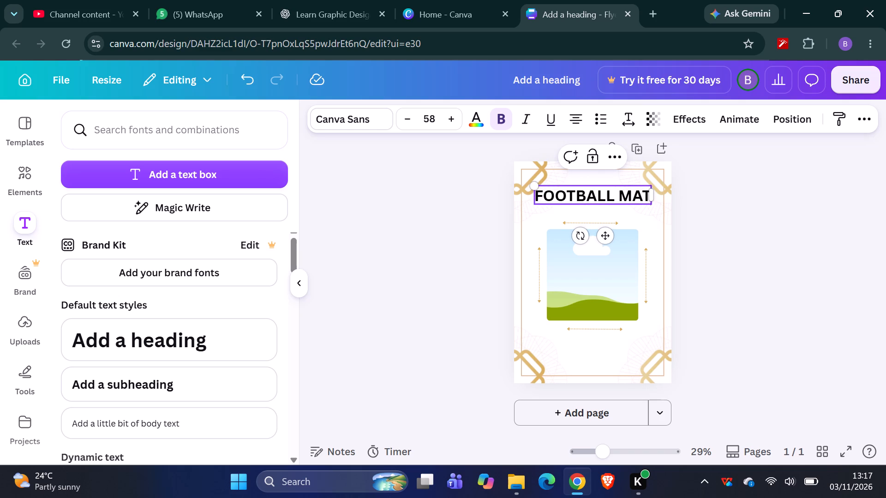
key(c)
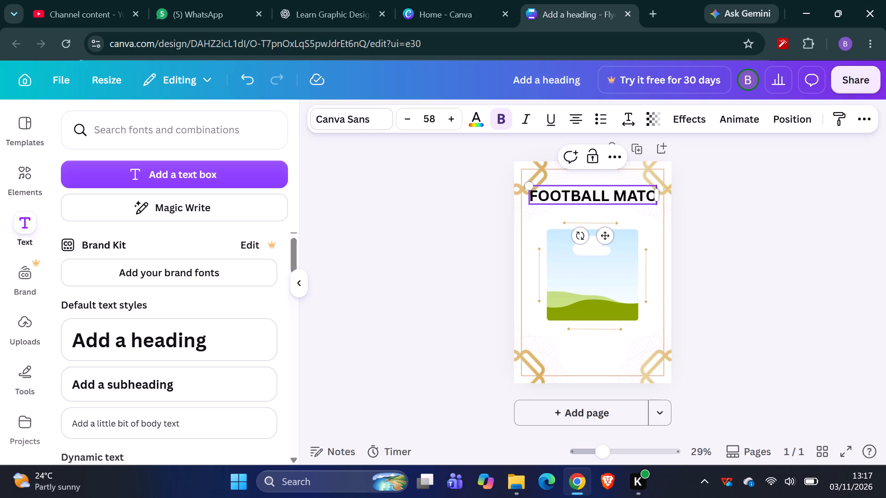
text(H)
key(space)
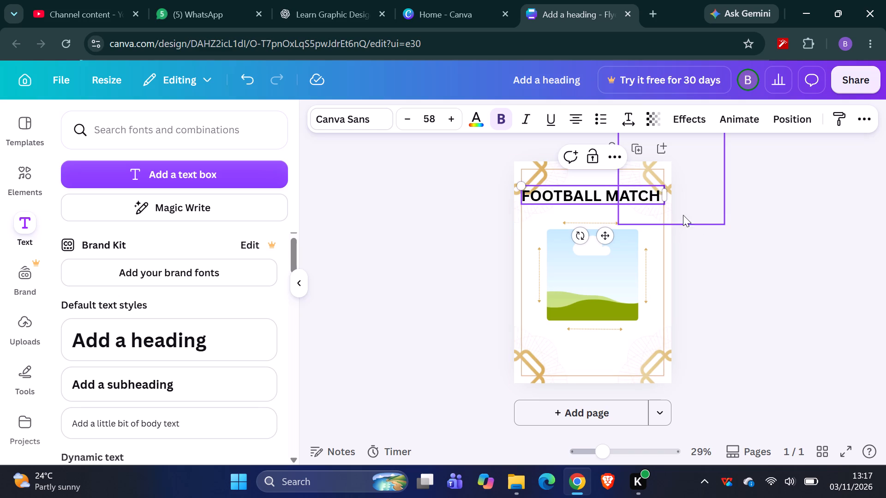
click(719, 237)
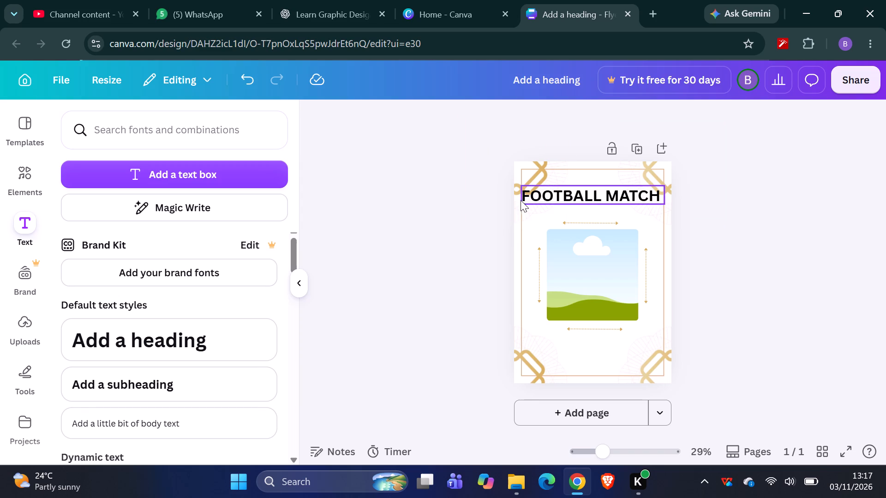
Try to shift the "FOOTBALL MATCH" heading slightly to the right on the flyer.
drag(521, 200, 546, 199)
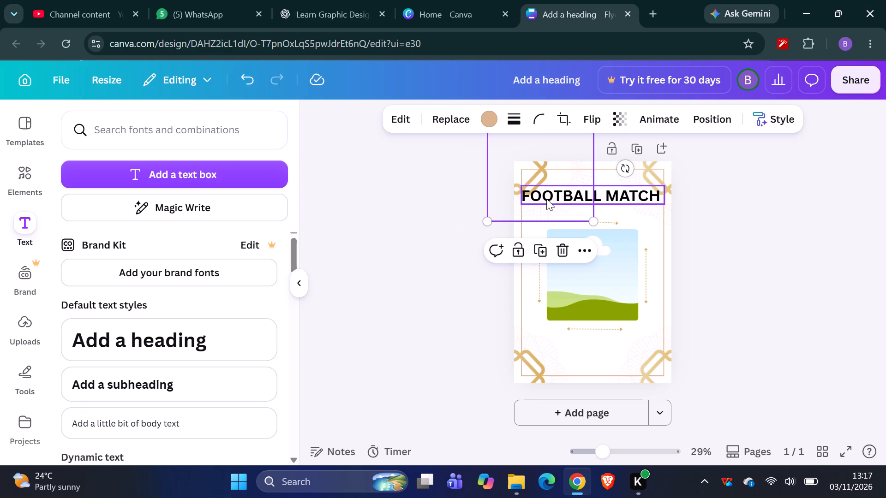
click(392, 283)
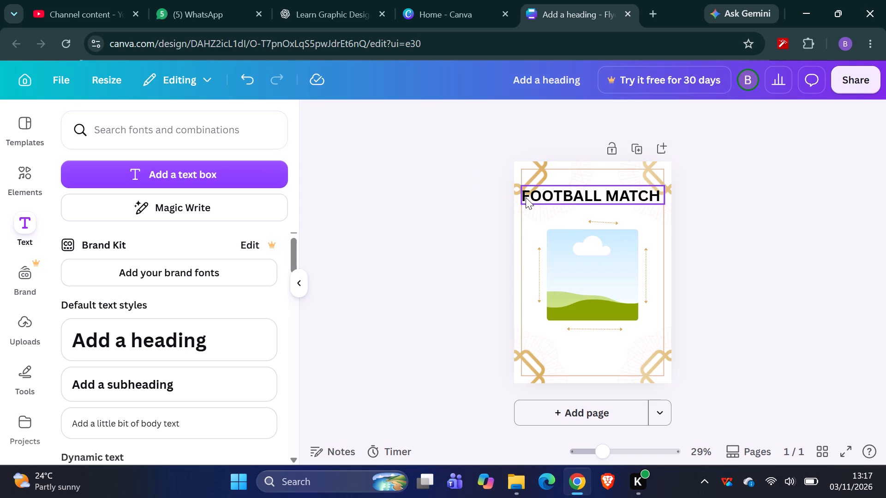
click(569, 190)
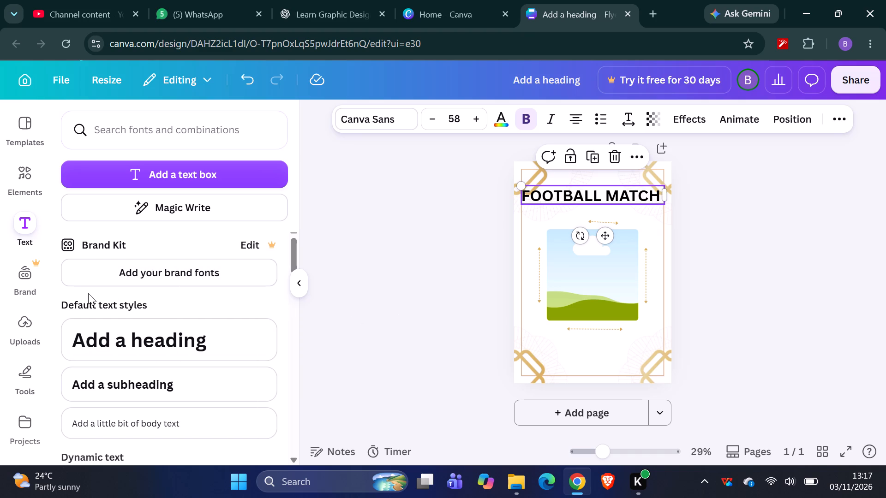
Browse the templates similar to the Black Modern Happy Birthday Flyer for other design options.
click(21, 142)
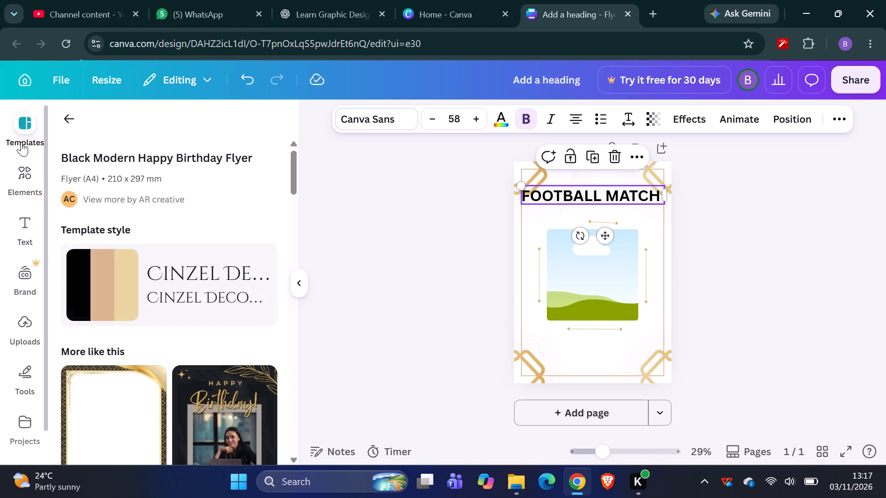
scroll(147, 261, down, 1)
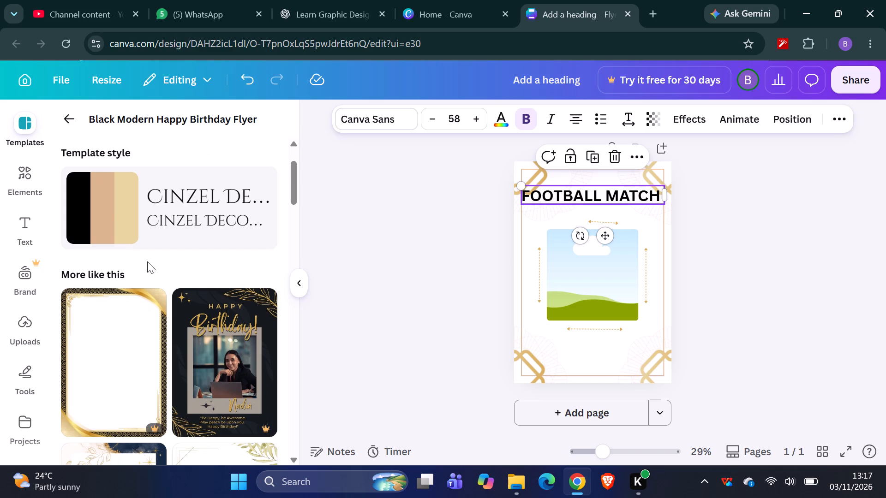
scroll(147, 261, down, 1)
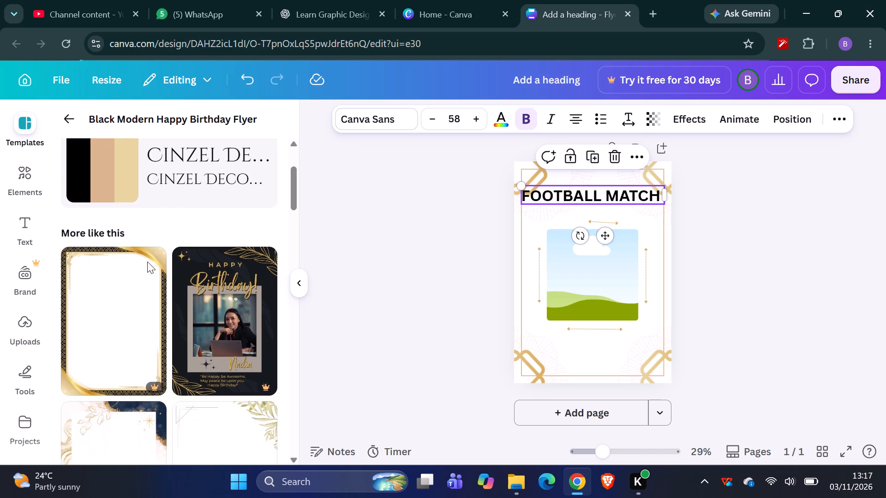
scroll(147, 261, down, 2)
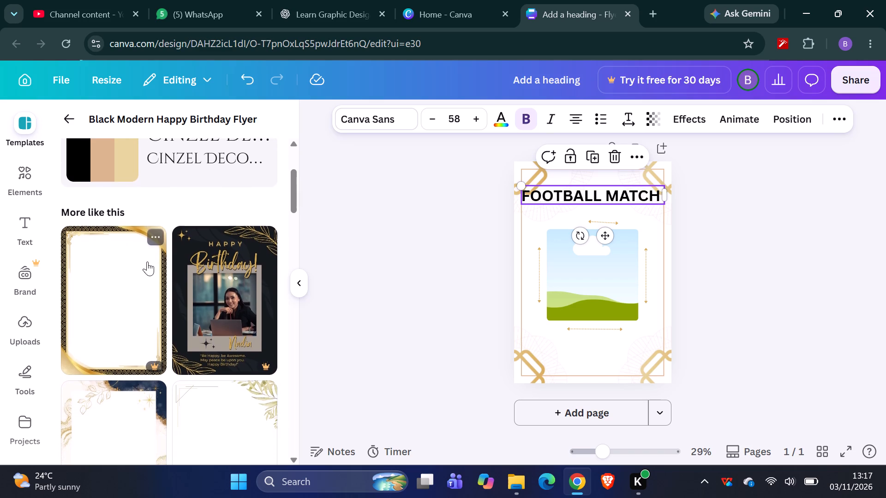
scroll(147, 261, down, 3)
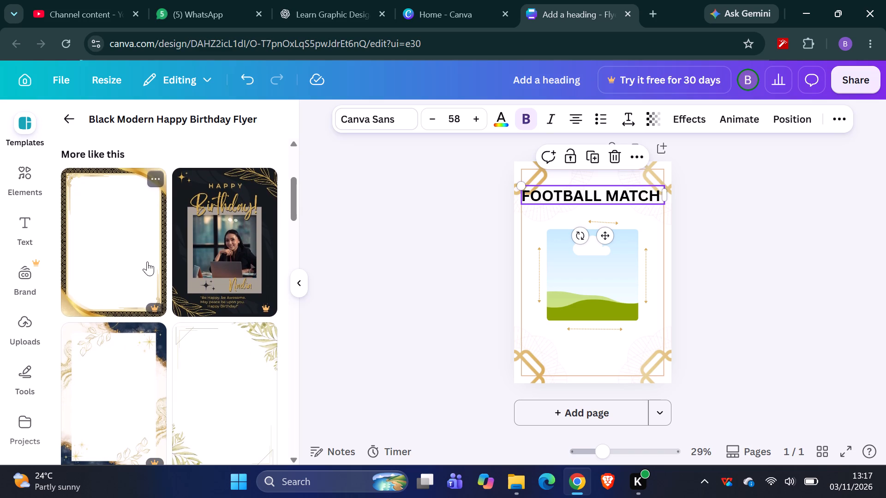
scroll(147, 261, down, 2)
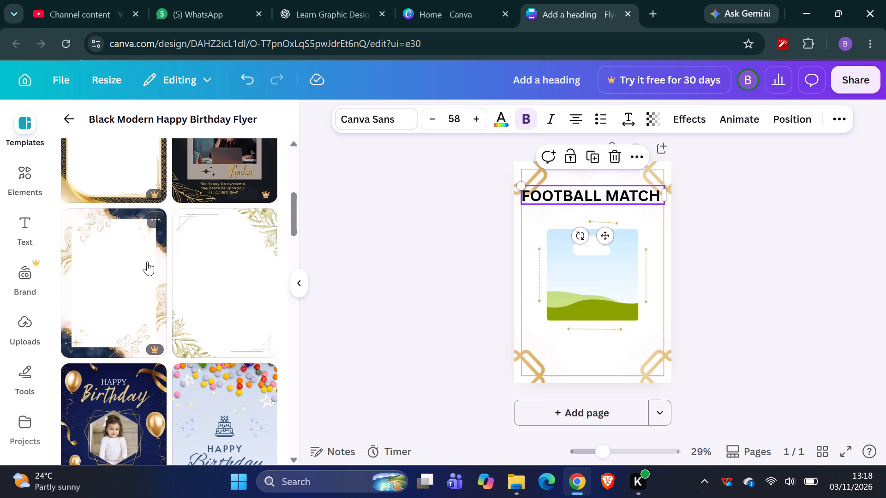
scroll(147, 261, down, 2)
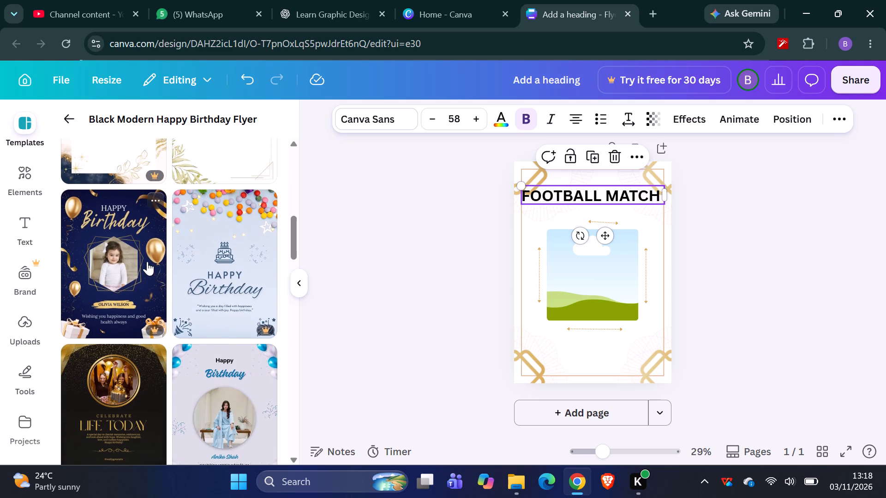
scroll(147, 261, down, 3)
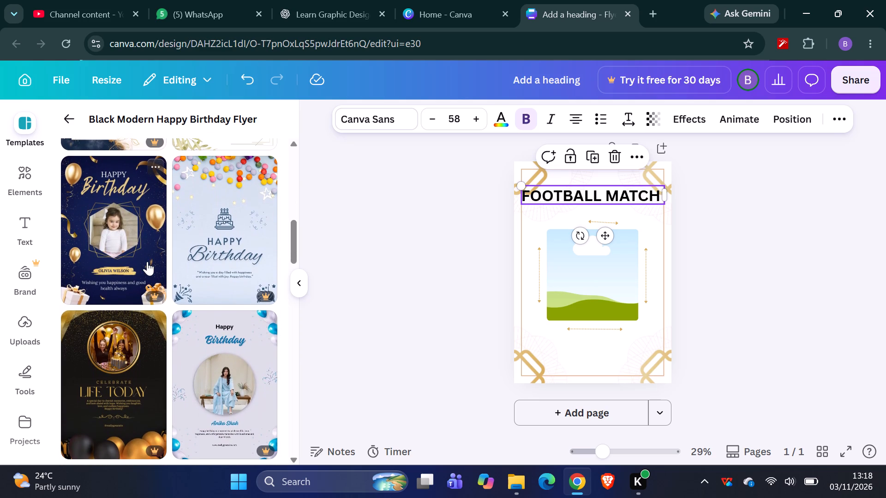
scroll(147, 261, down, 2)
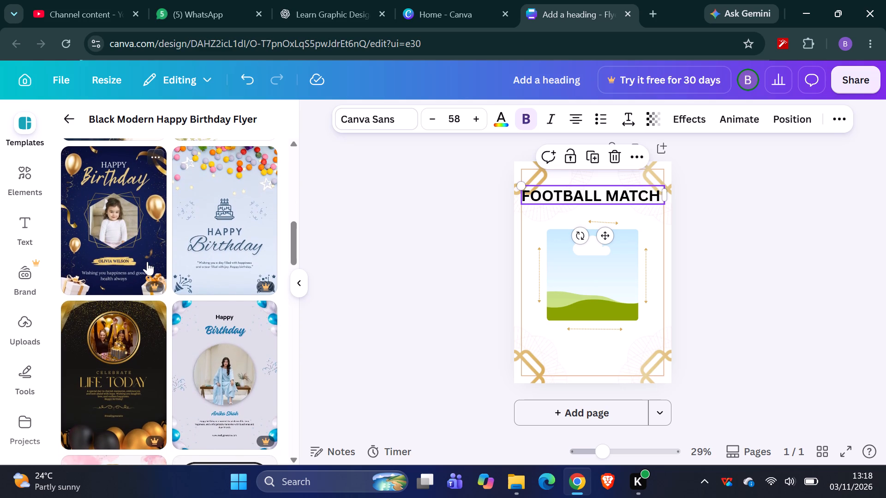
scroll(147, 261, down, 1)
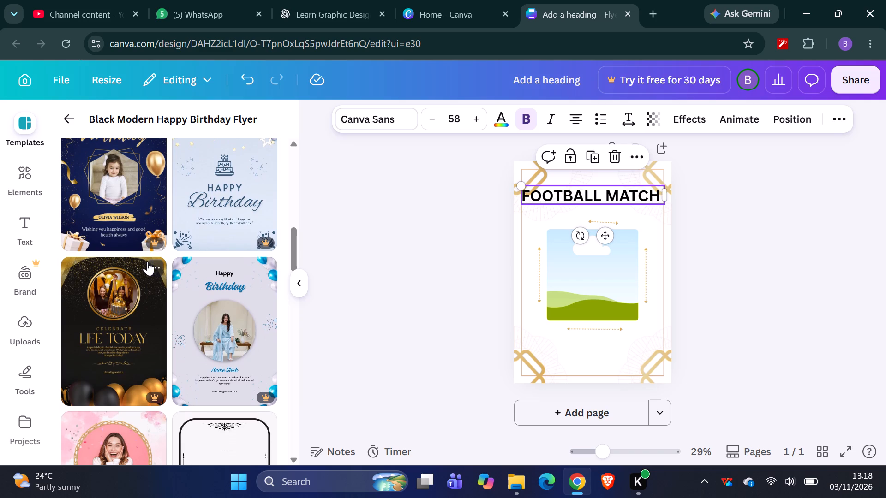
scroll(147, 261, down, 1)
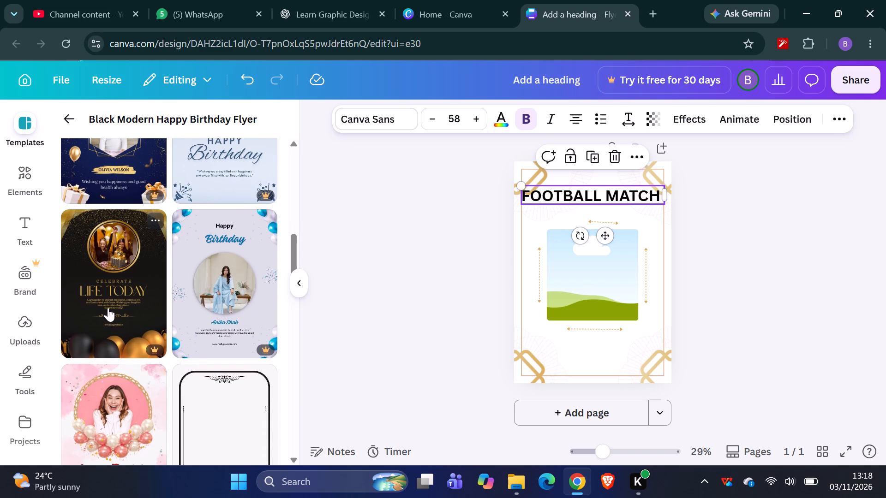
scroll(217, 317, up, 1)
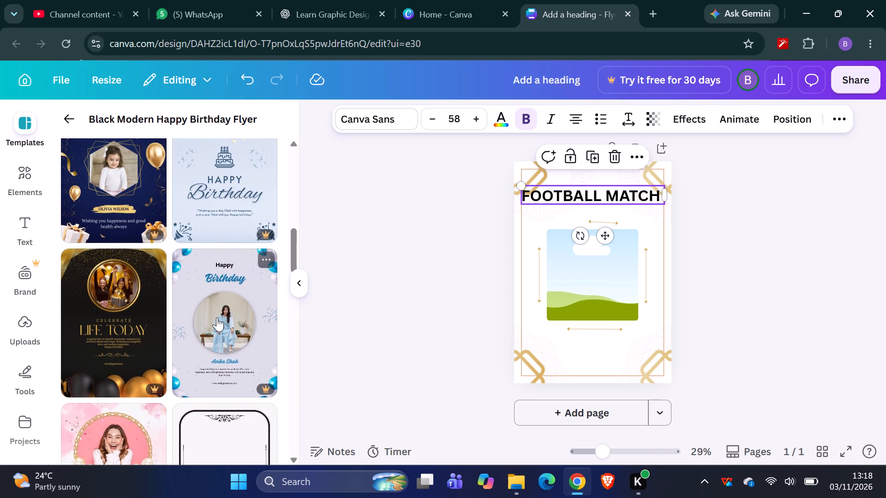
scroll(217, 317, up, 5)
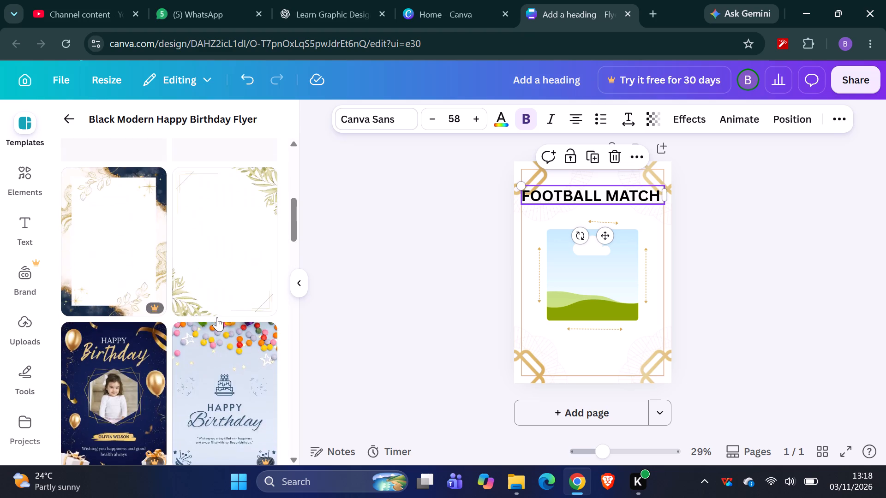
scroll(217, 317, up, 2)
scroll(156, 262, up, 1)
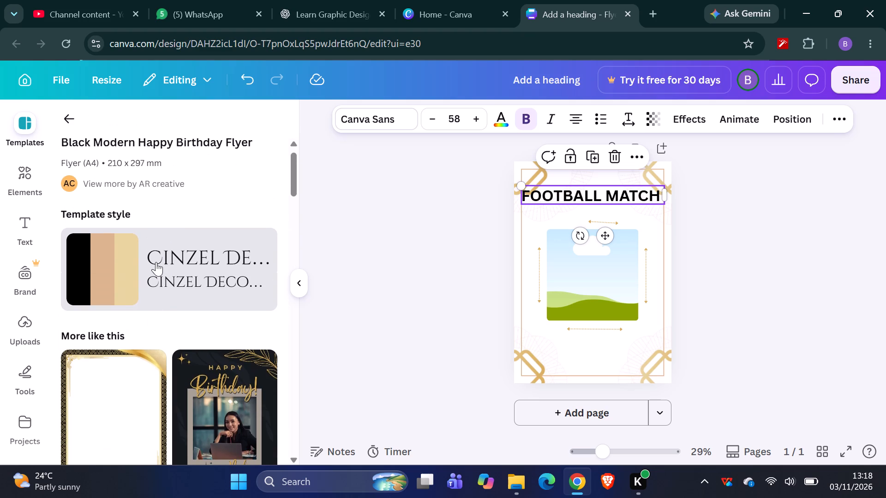
scroll(156, 262, up, 1)
scroll(161, 237, down, 4)
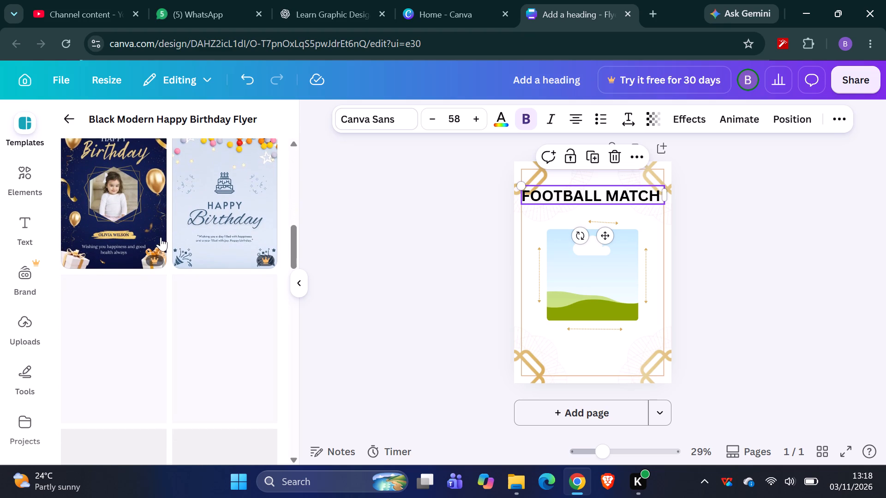
scroll(161, 237, down, 1)
scroll(92, 208, down, 3)
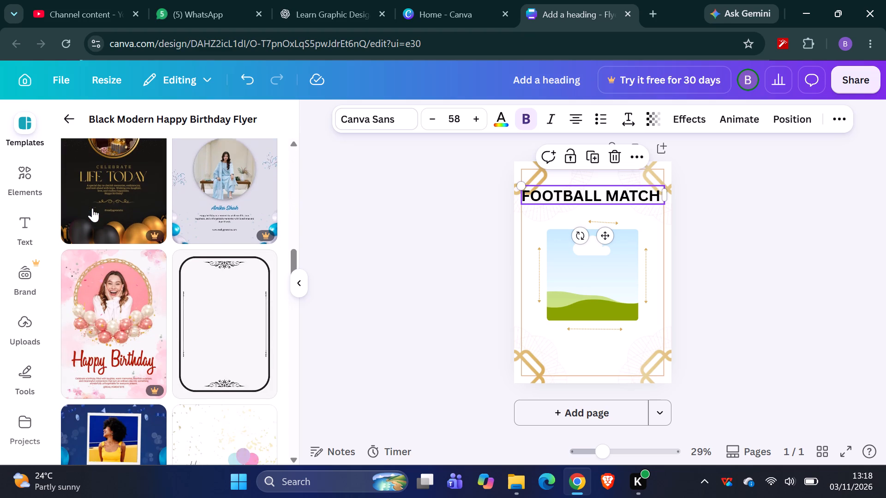
scroll(92, 208, down, 4)
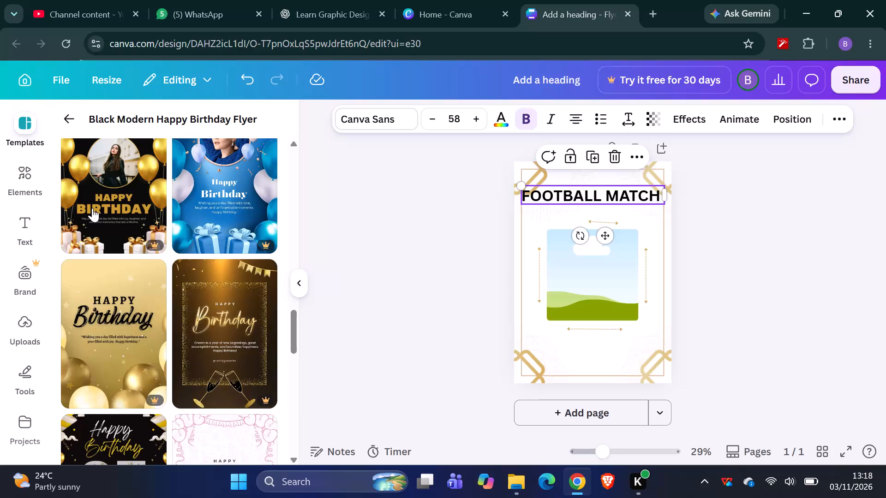
scroll(92, 208, down, 6)
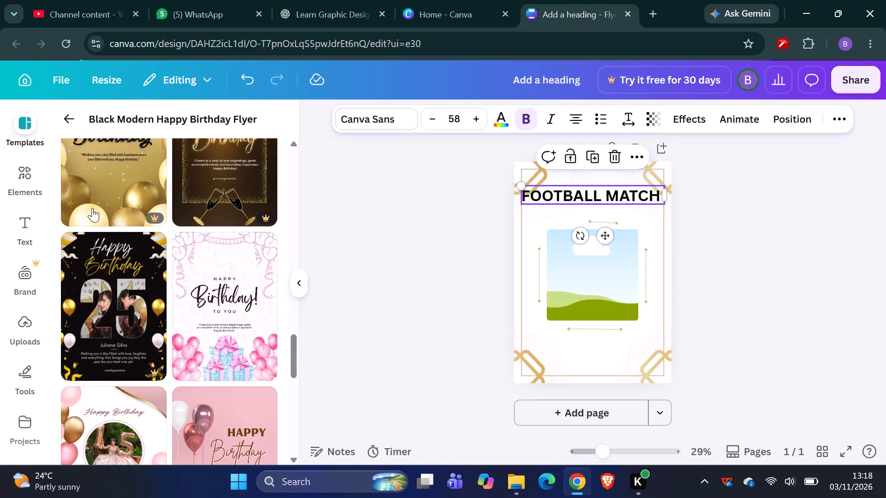
scroll(92, 208, down, 6)
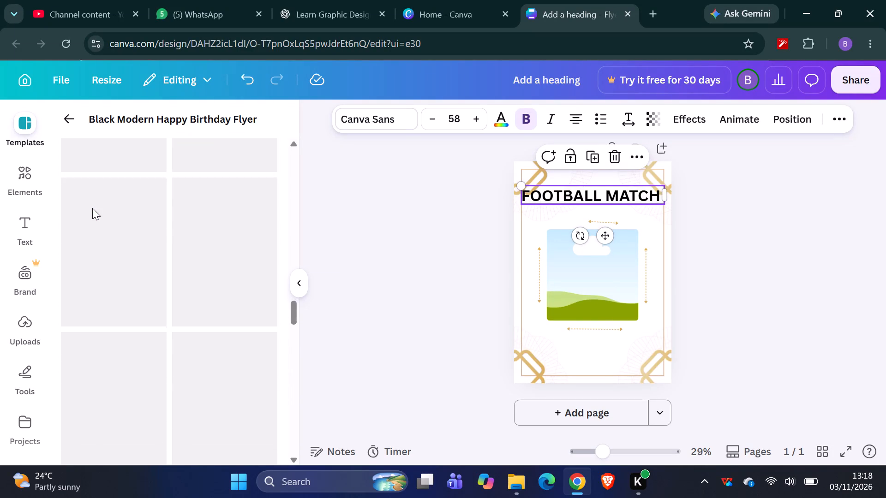
scroll(92, 208, down, 6)
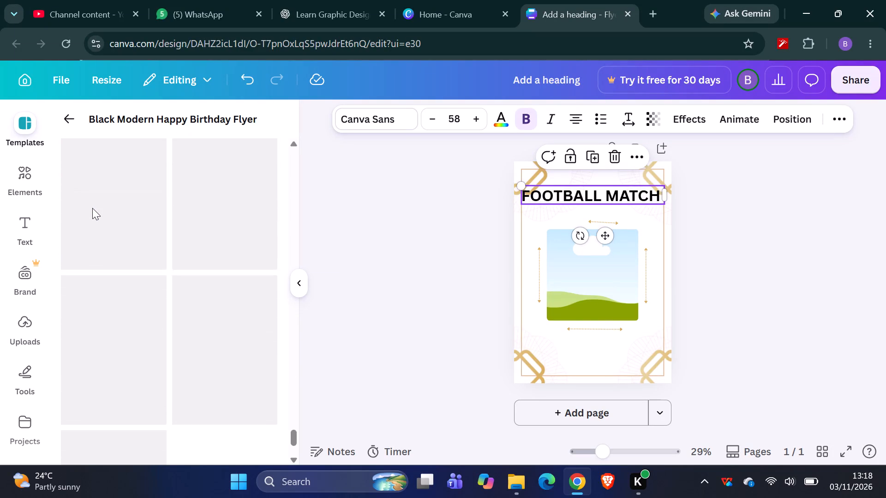
scroll(92, 208, down, 7)
scroll(92, 208, up, 1)
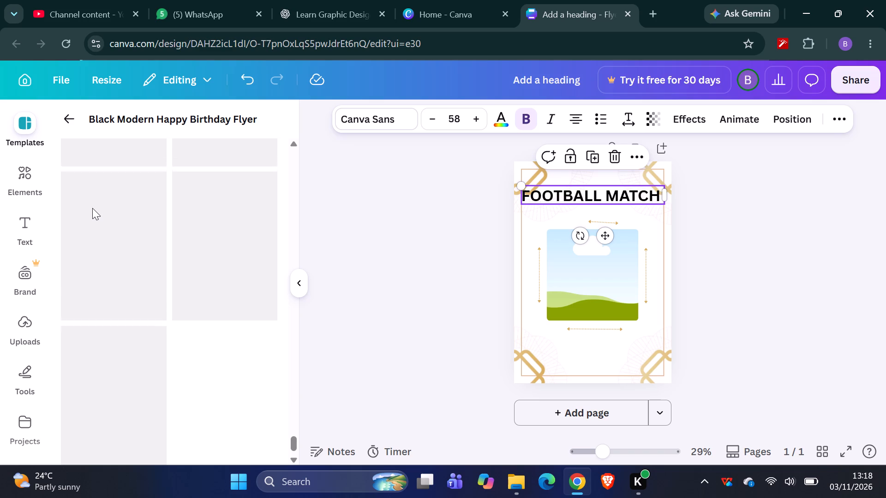
scroll(92, 208, up, 11)
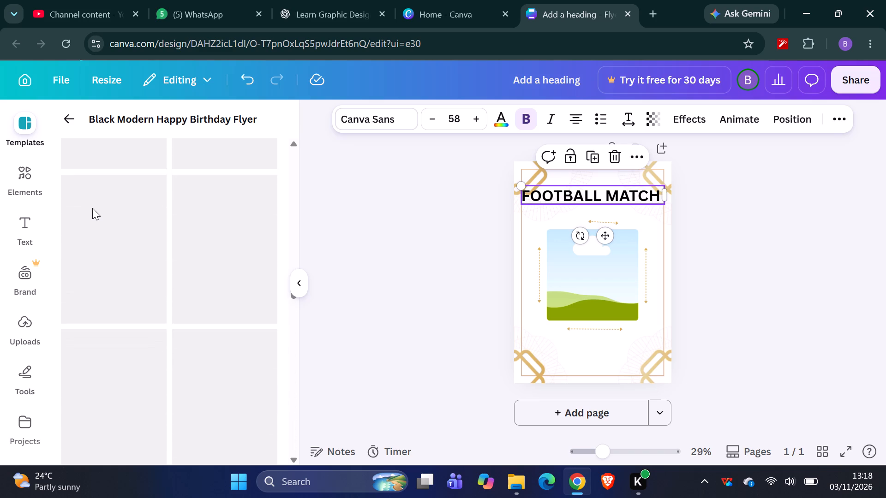
scroll(92, 208, up, 7)
Browse the remaining templates similar to the Black Modern Happy Birthday Flyer for other design options.
scroll(92, 208, up, 2)
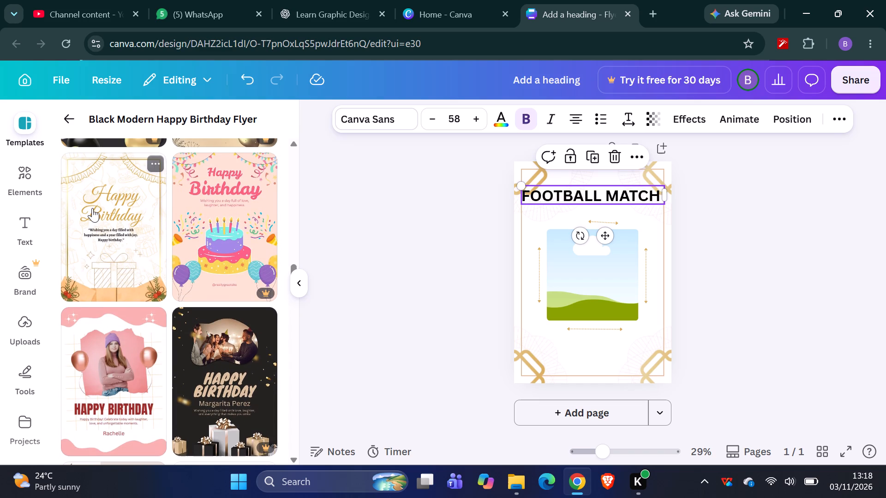
scroll(92, 208, down, 1)
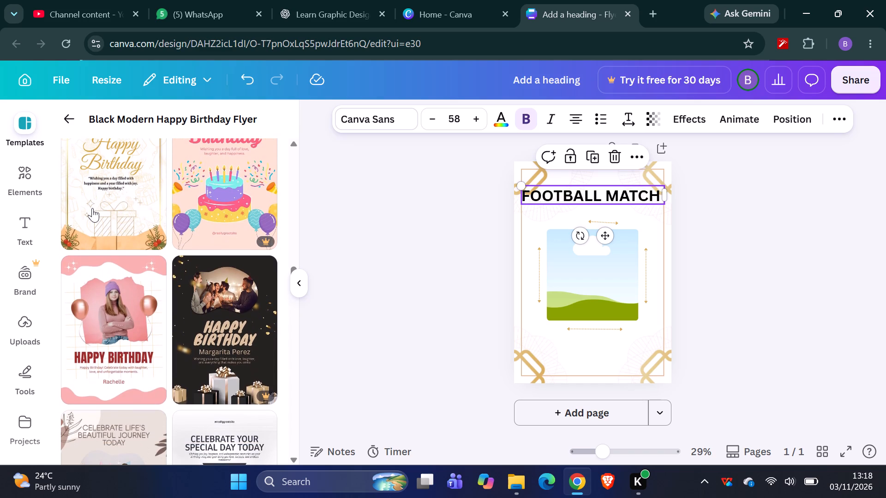
scroll(92, 208, down, 1)
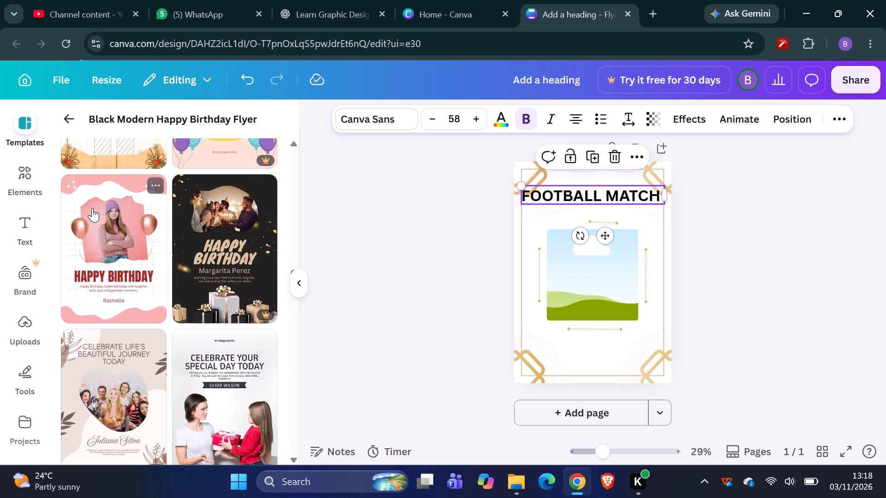
scroll(92, 208, down, 2)
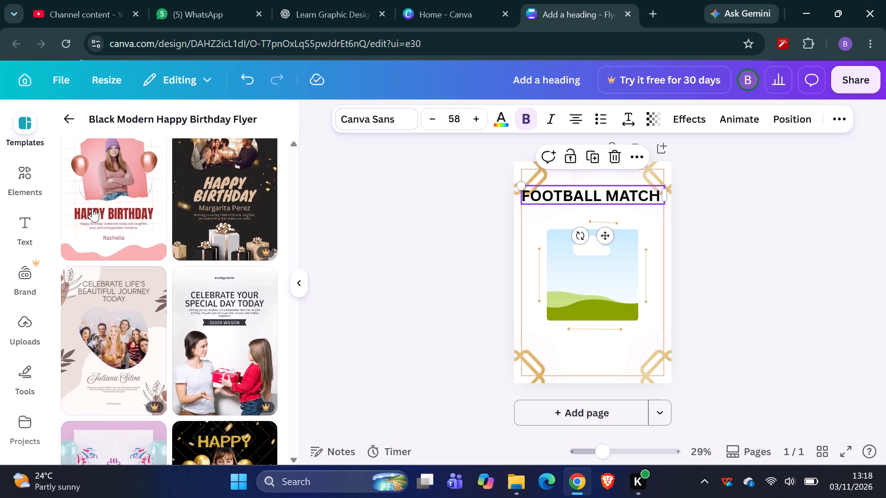
scroll(92, 208, down, 3)
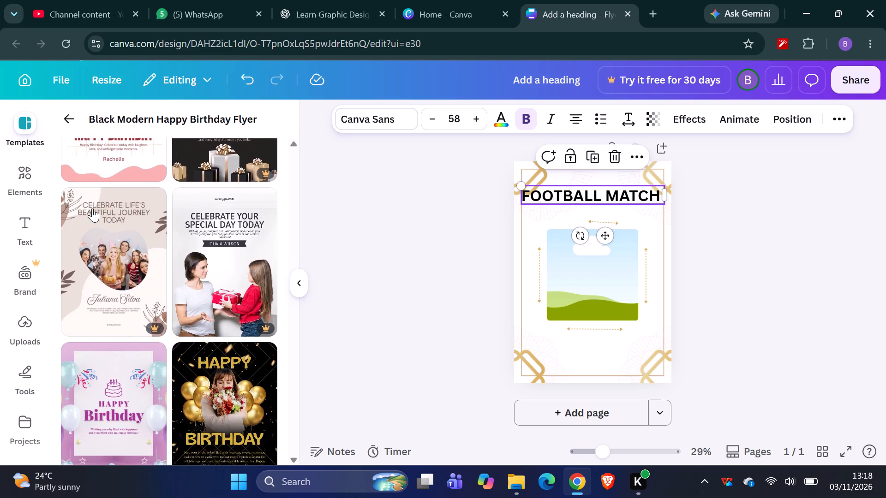
scroll(92, 208, down, 3)
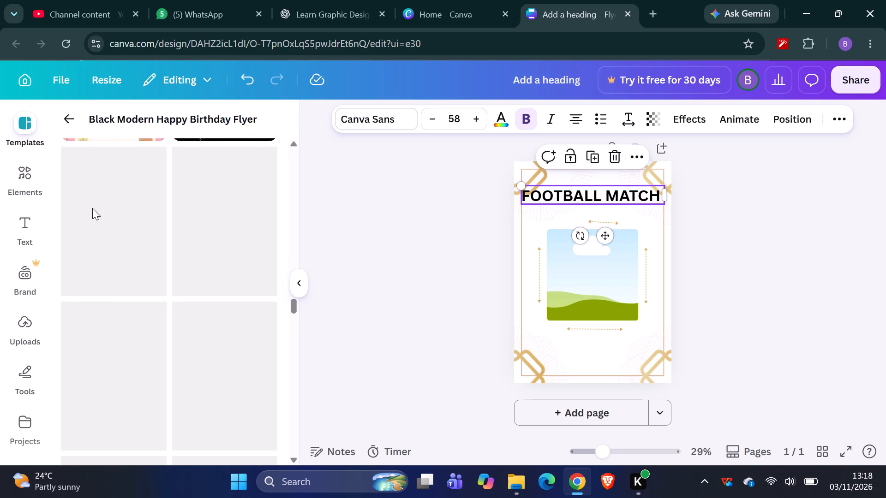
scroll(92, 208, down, 3)
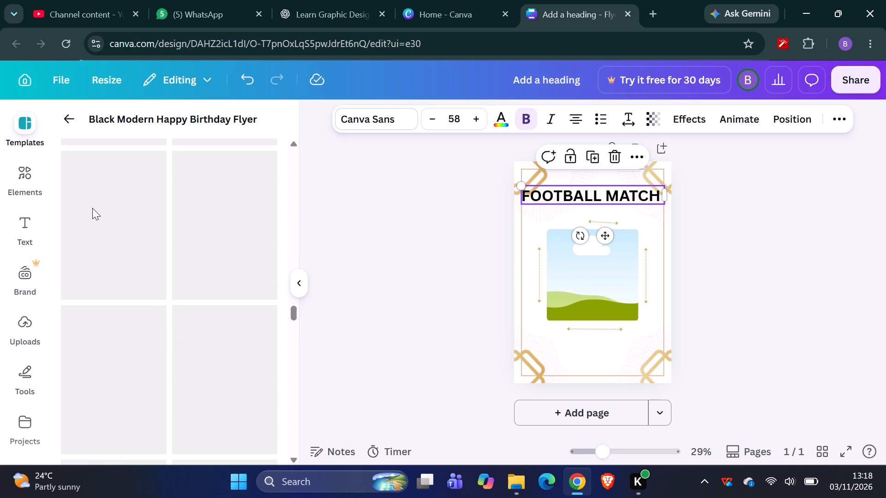
scroll(92, 208, down, 8)
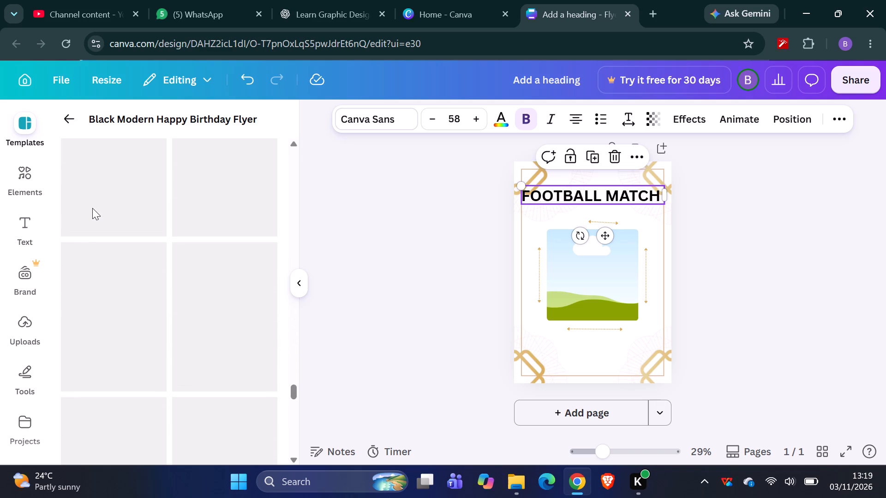
scroll(92, 208, down, 2)
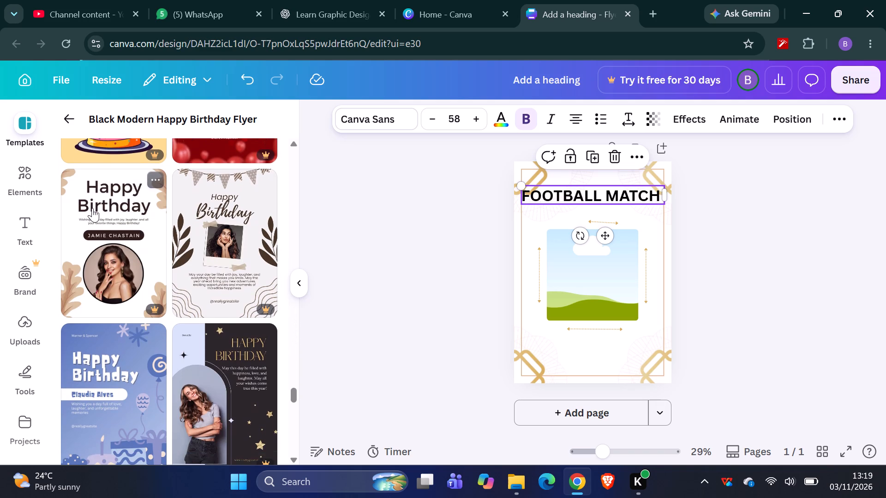
scroll(92, 208, down, 2)
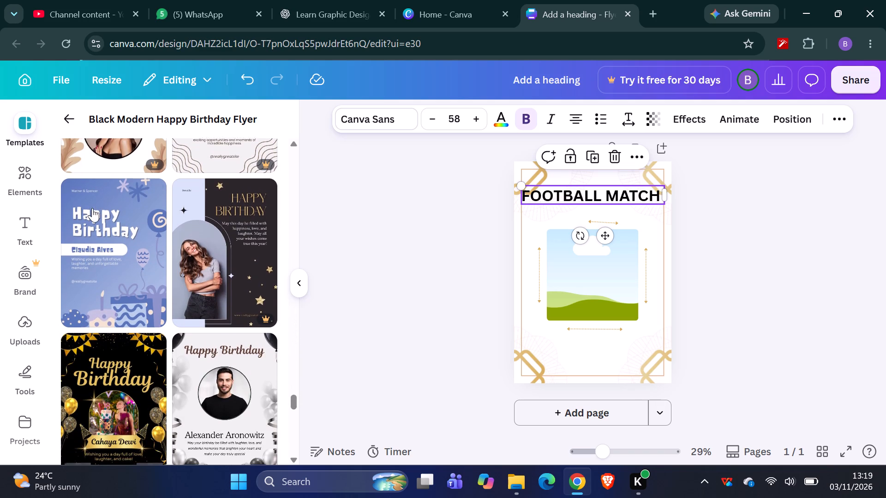
scroll(92, 208, down, 8)
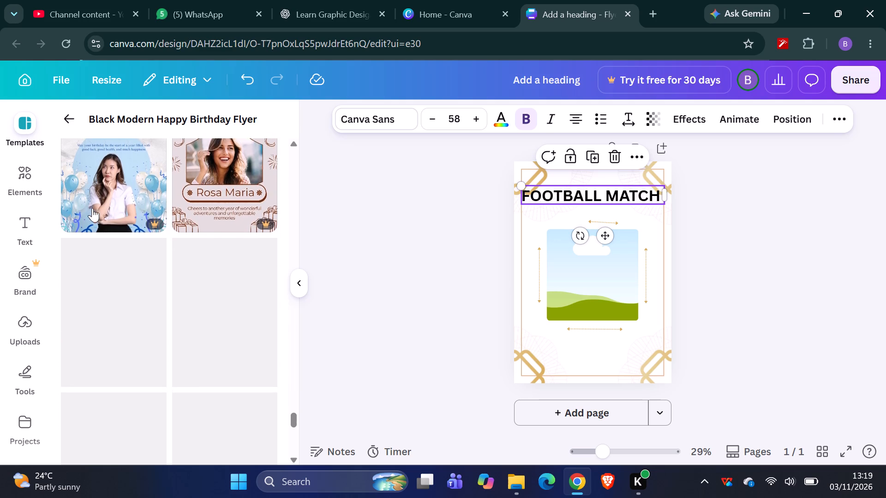
scroll(92, 208, down, 7)
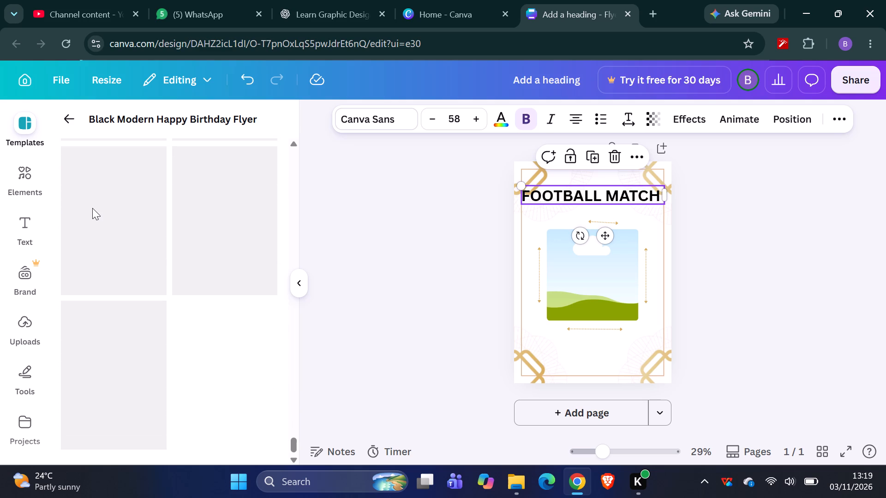
scroll(92, 208, down, 7)
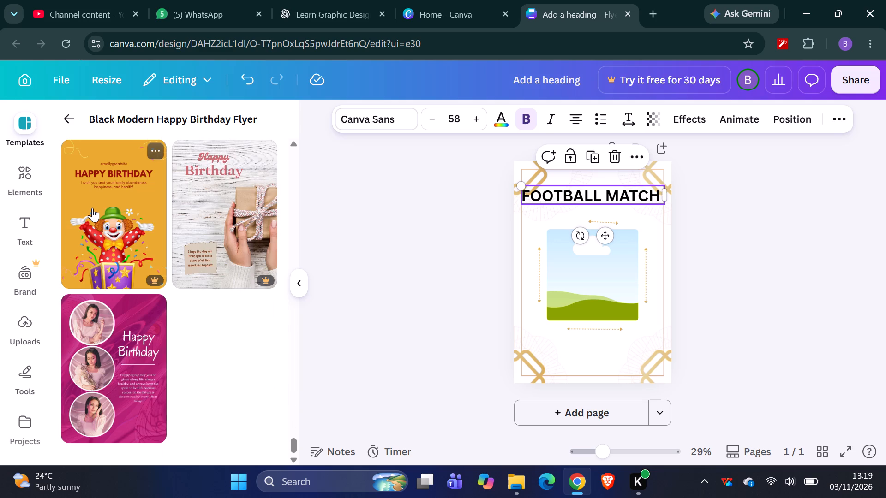
scroll(92, 208, down, 5)
scroll(92, 208, right, 1)
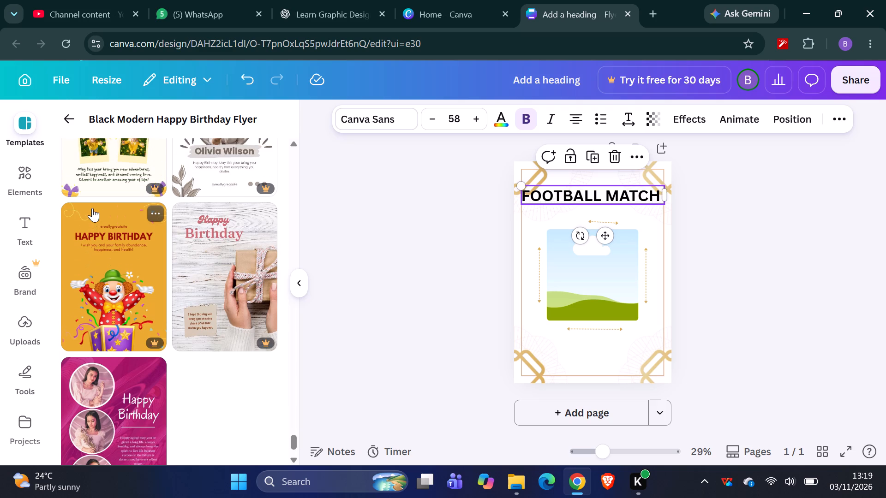
scroll(92, 208, right, 1)
scroll(92, 208, up, 2)
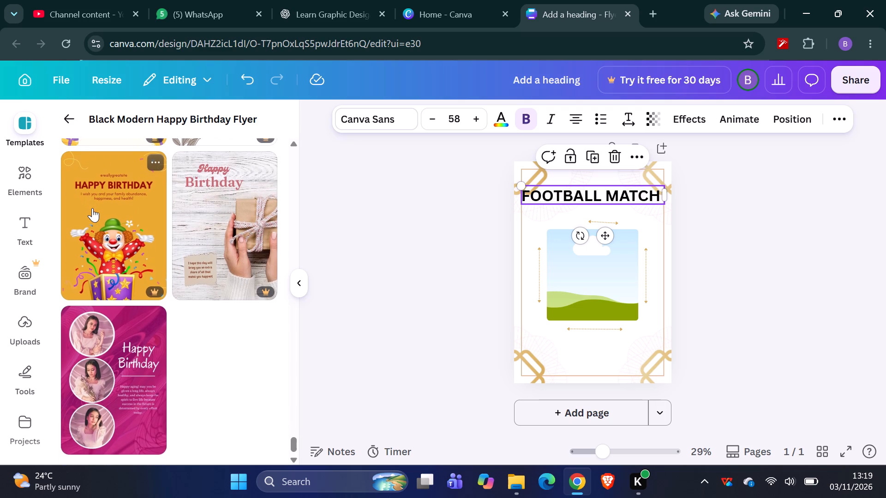
scroll(92, 208, up, 14)
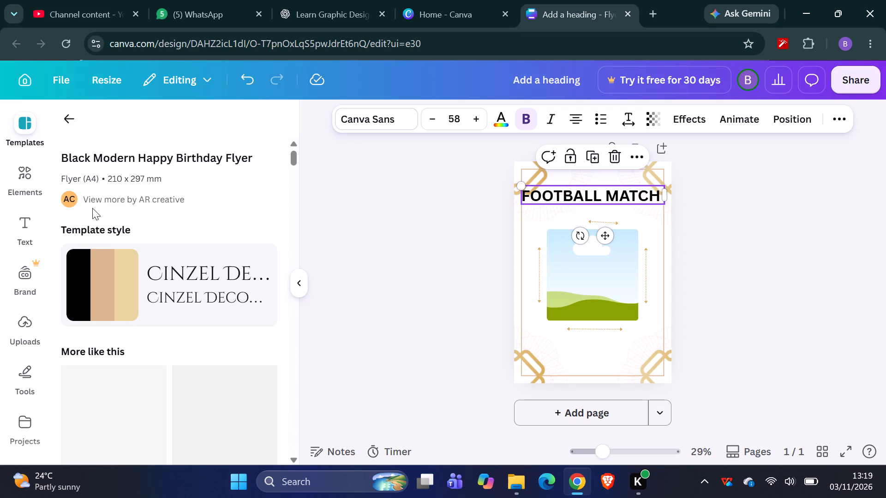
scroll(92, 208, up, 5)
scroll(92, 208, right, 1)
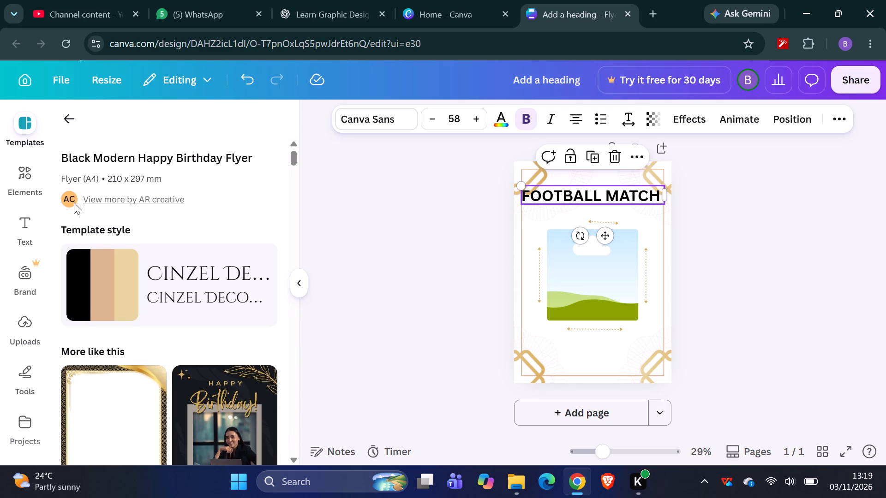
Search the text fonts and combinations for "FOOTBALL".
click(29, 229)
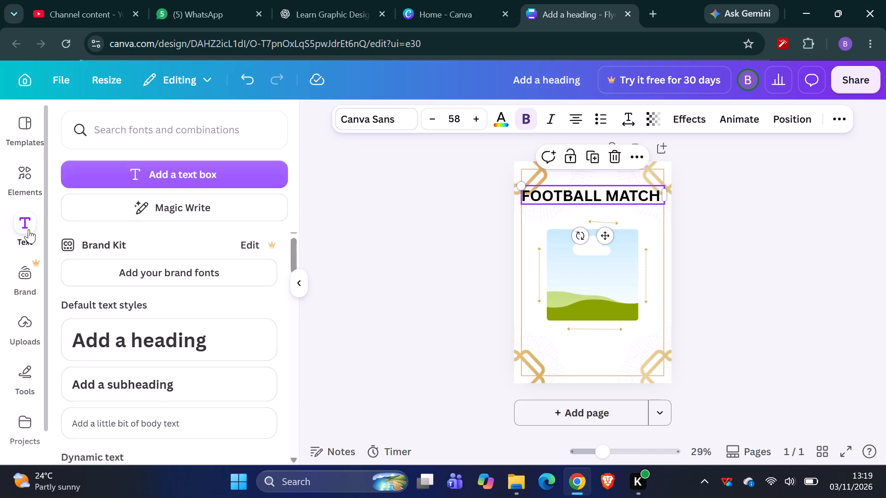
click(179, 120)
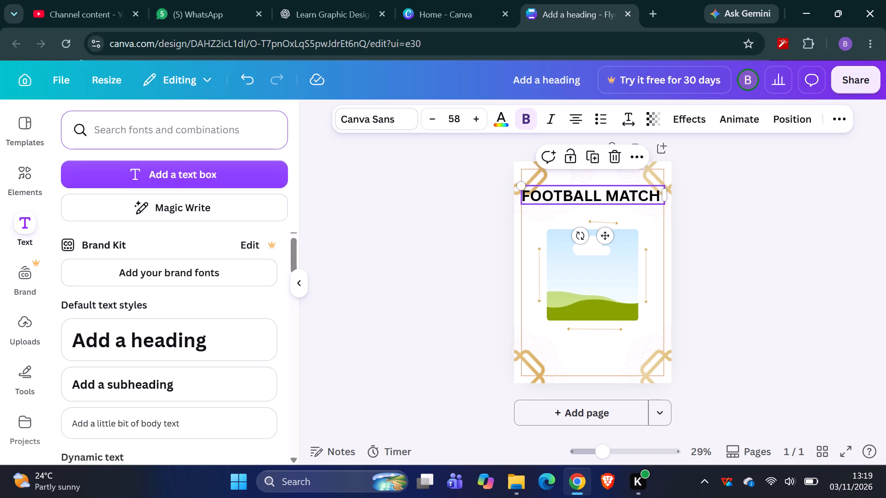
text(FOOT)
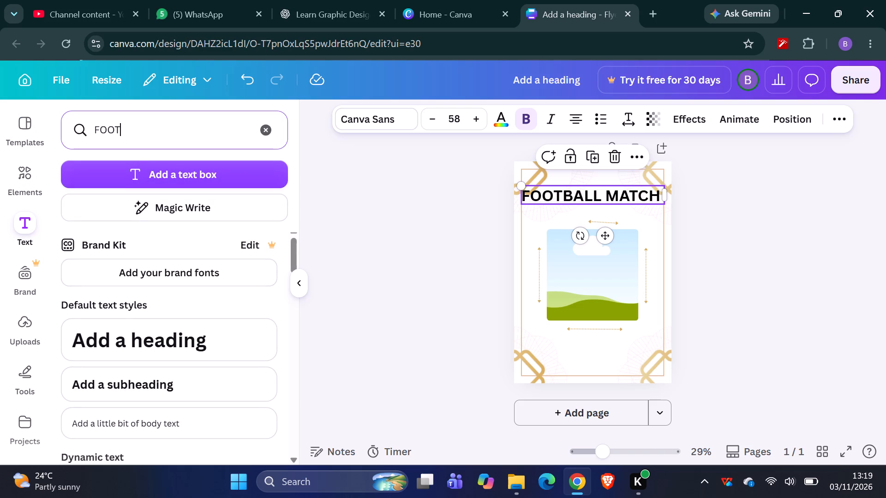
text(BALL)
key(Return)
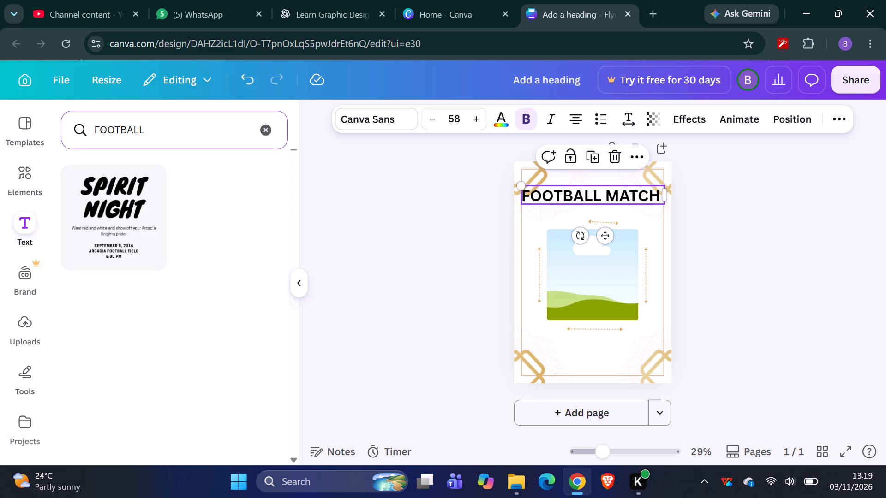
Delete the "FOOTBALL MATCH" heading above the picture frame.
key(BackSpace)
key(BackSpace)
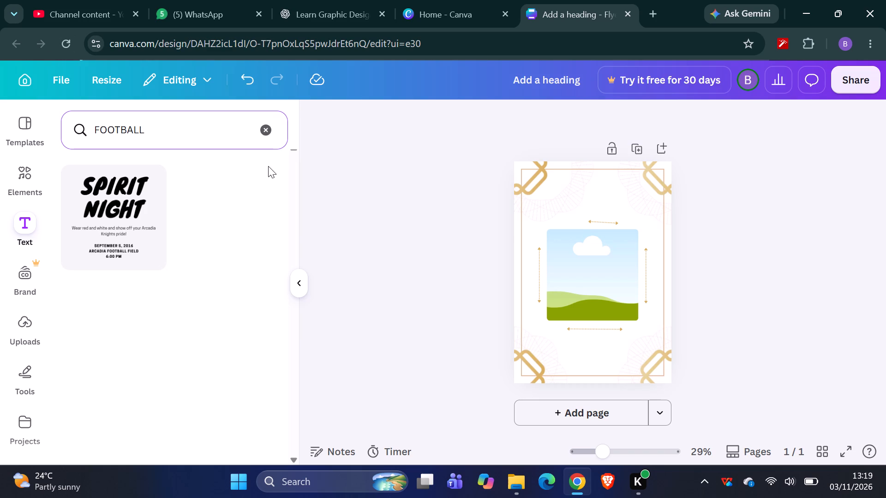
Search the text fonts and combinations for "BALL" instead and look through the fonts offered.
click(217, 136)
key(BackSpace)
key(BackSpace)
key(BackSpace)
key(BackSpace)
key(BackSpace)
key(BackSpace)
key(BackSpace)
key(BackSpace)
key(BackSpace)
key(BackSpace)
key(BackSpace)
key(BackSpace)
key(BackSpace)
key(BackSpace)
key(BackSpace)
key(BackSpace)
key(BackSpace)
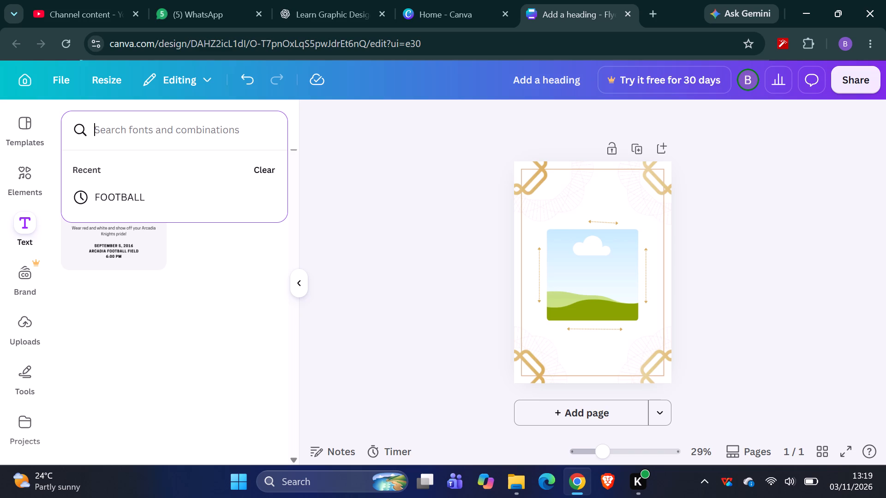
key(b)
text(ALL)
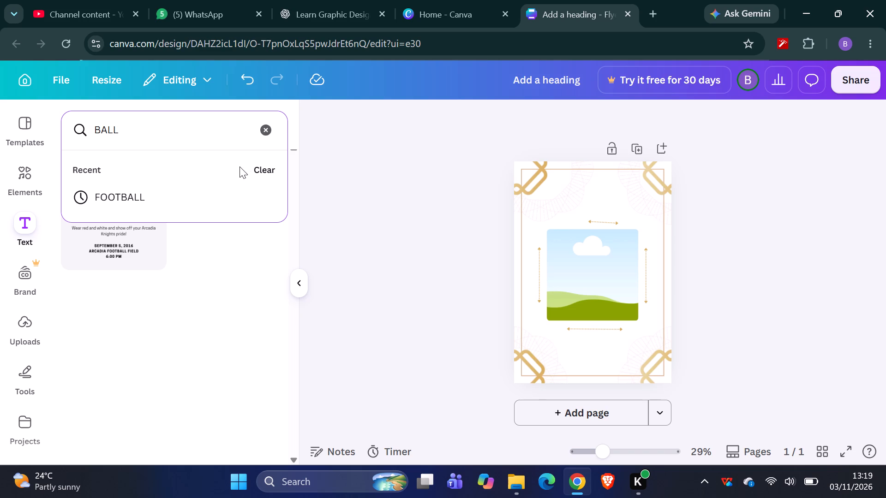
key(Return)
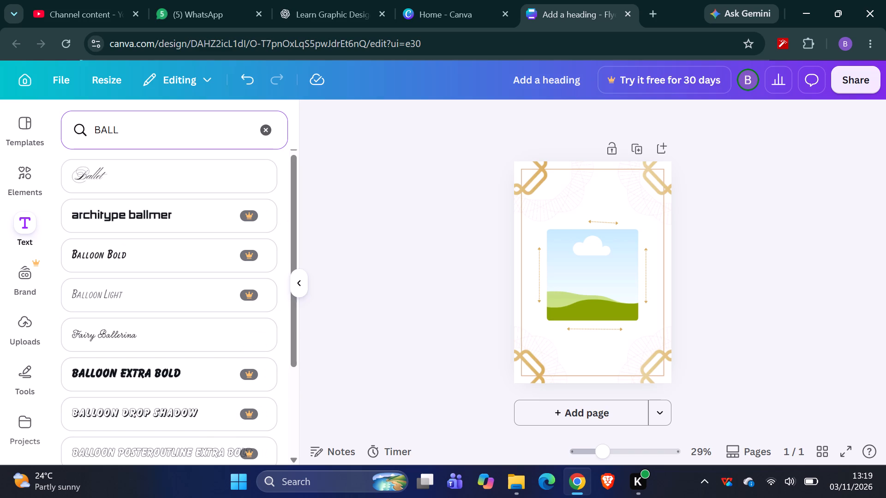
scroll(110, 220, down, 2)
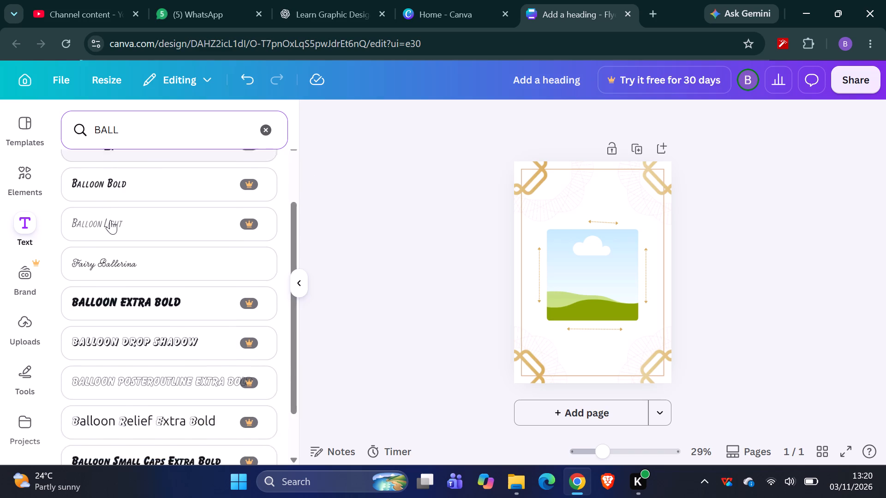
scroll(110, 220, down, 5)
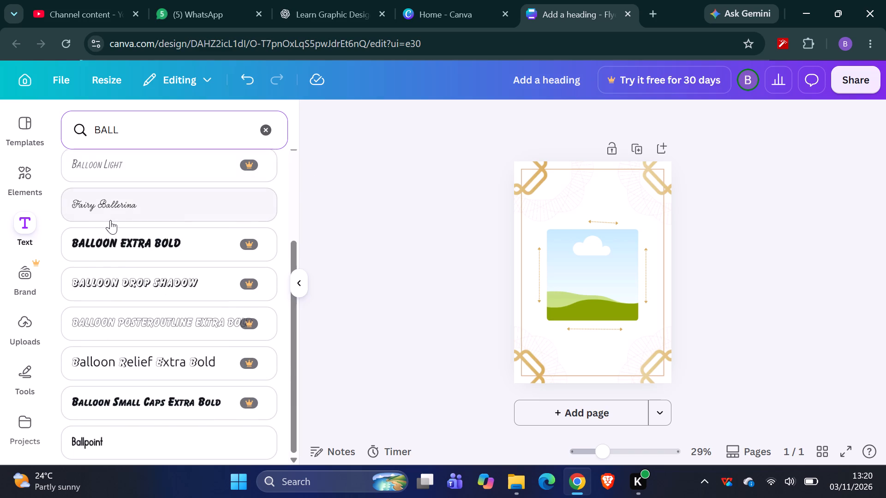
scroll(110, 220, down, 1)
Add a text box in the Fairy Ballerina font to the flyer.
click(37, 122)
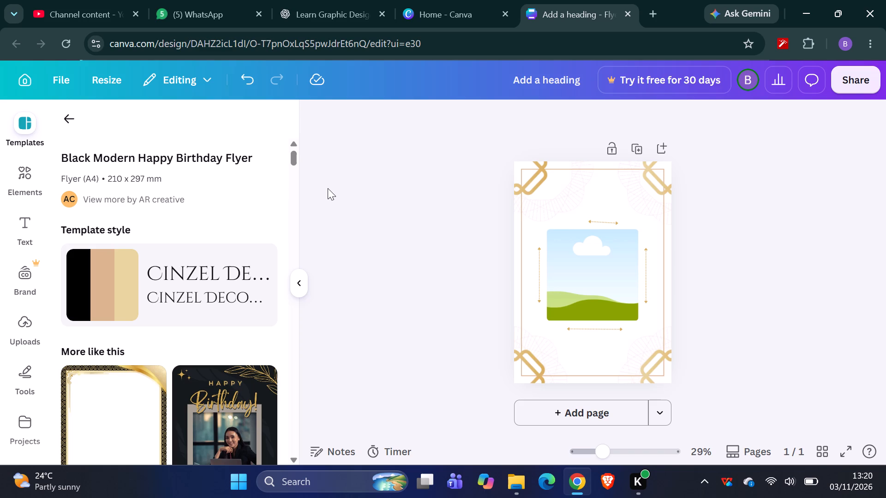
click(588, 187)
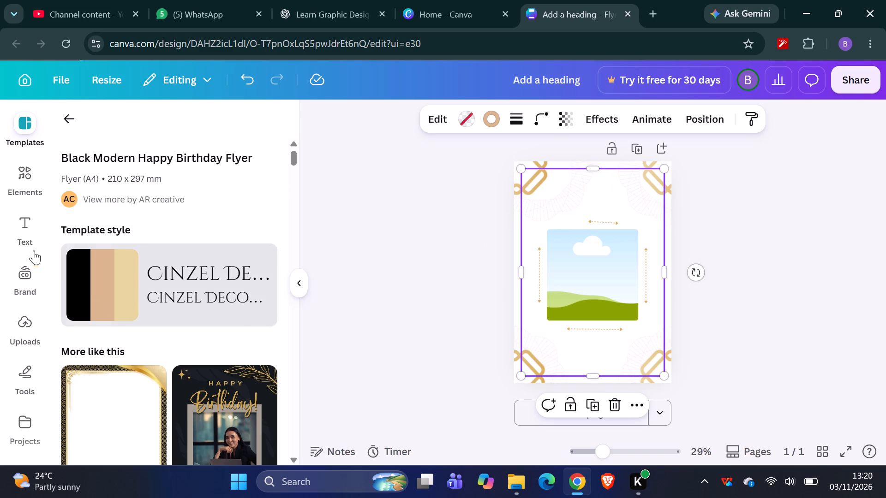
click(15, 229)
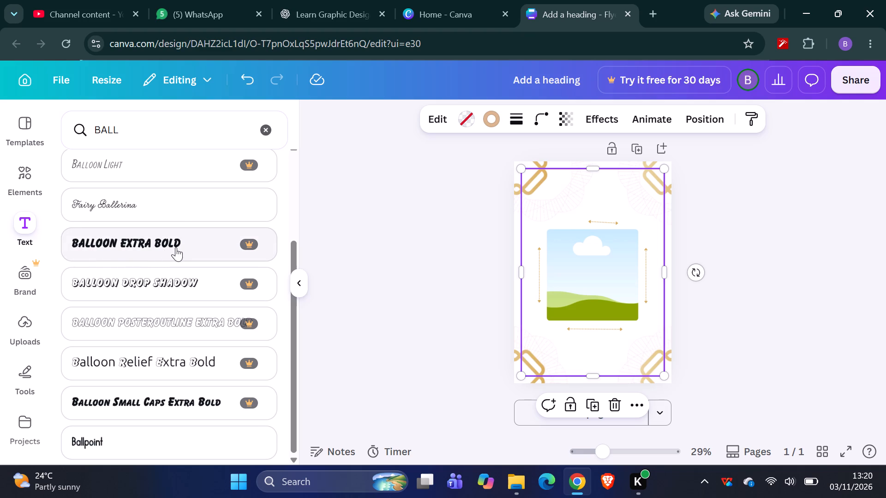
click(187, 205)
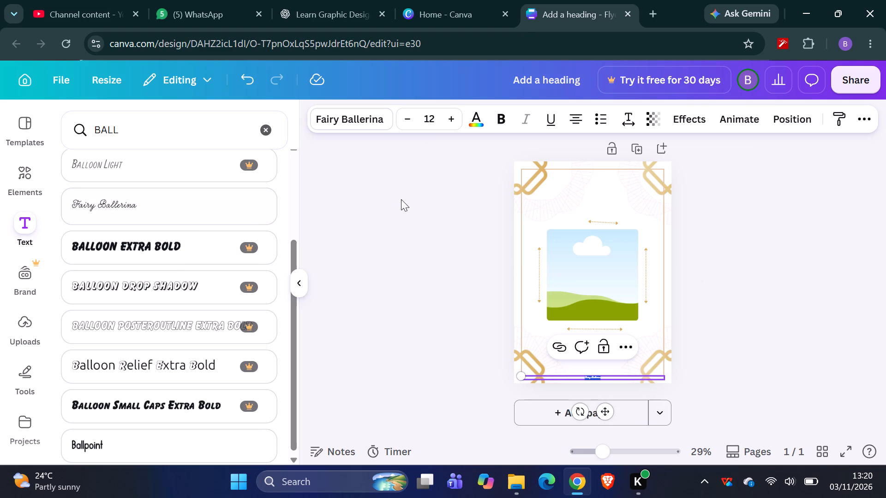
Clear the "BALL" search from the text fonts and combinations.
double_click(551, 178)
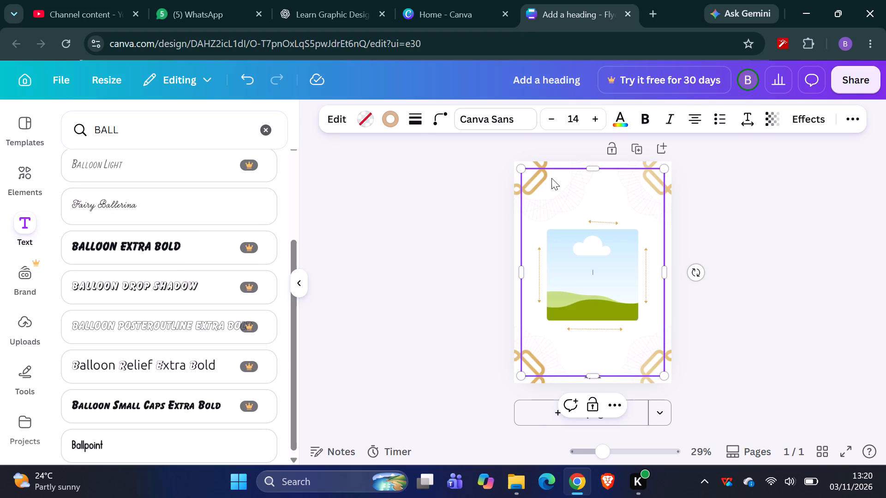
triple_click(551, 178)
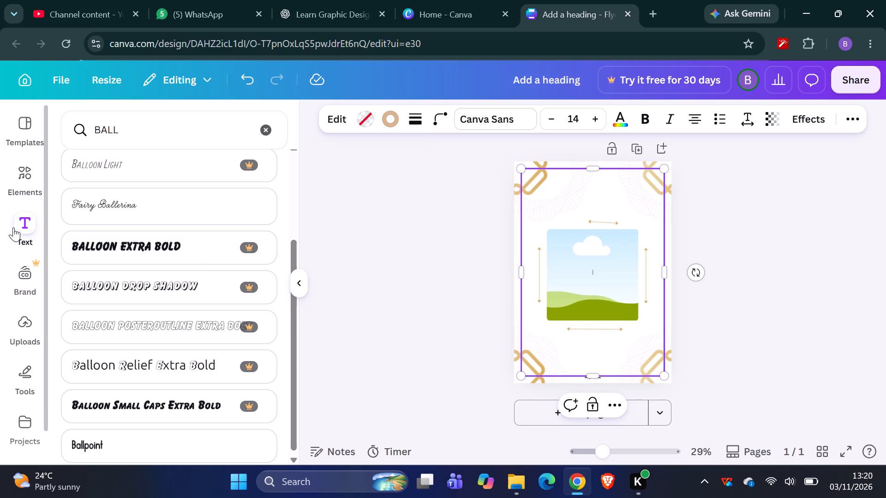
click(13, 227)
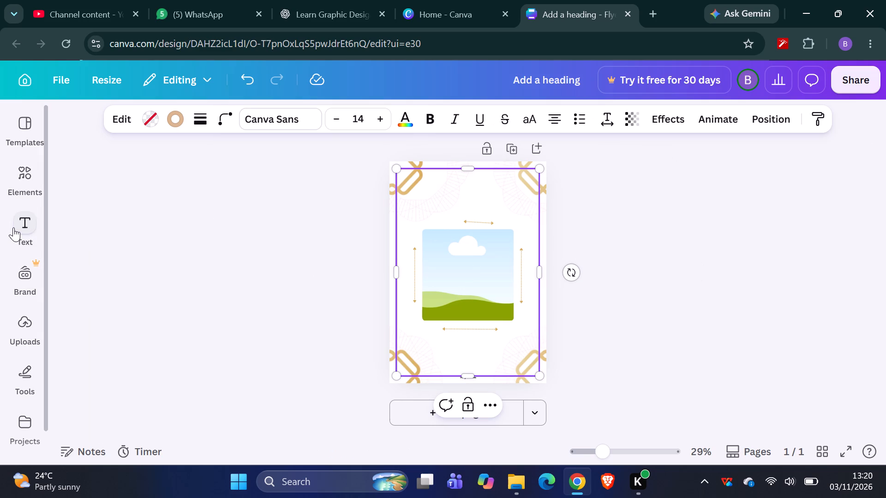
click(25, 223)
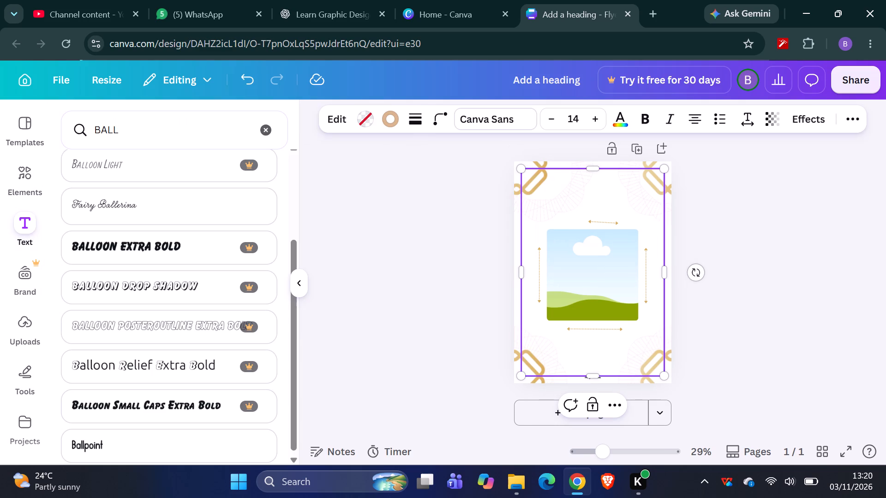
click(265, 126)
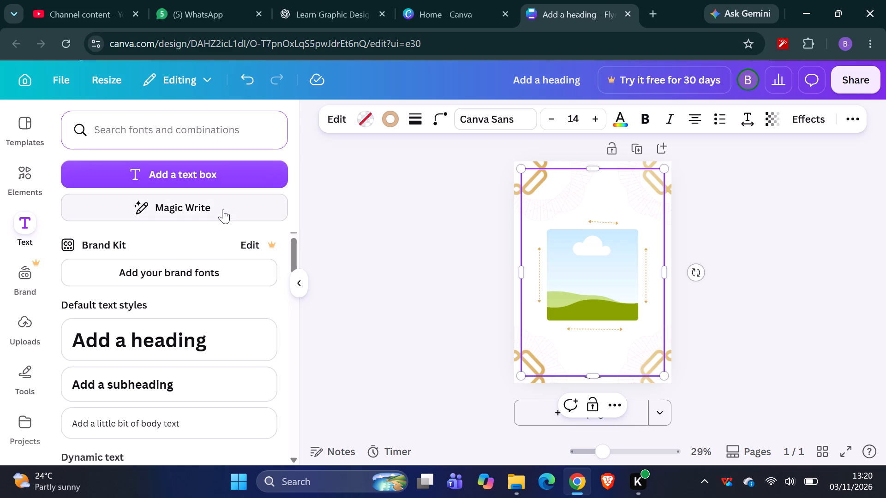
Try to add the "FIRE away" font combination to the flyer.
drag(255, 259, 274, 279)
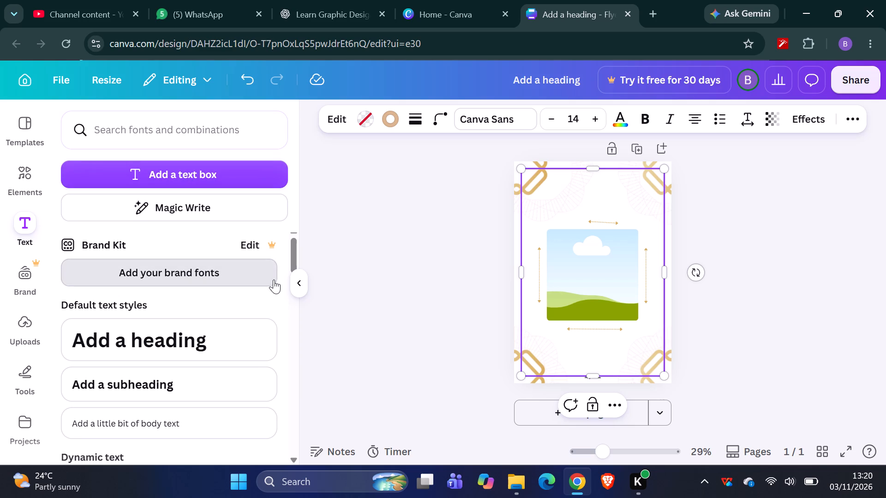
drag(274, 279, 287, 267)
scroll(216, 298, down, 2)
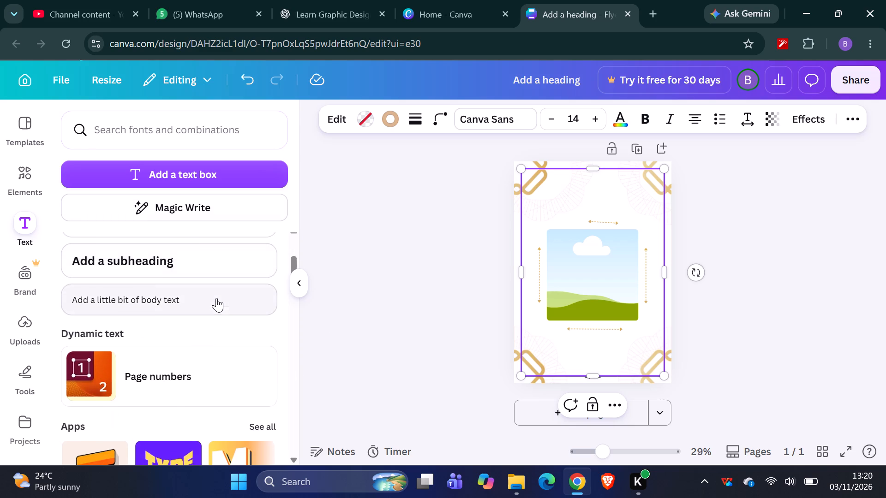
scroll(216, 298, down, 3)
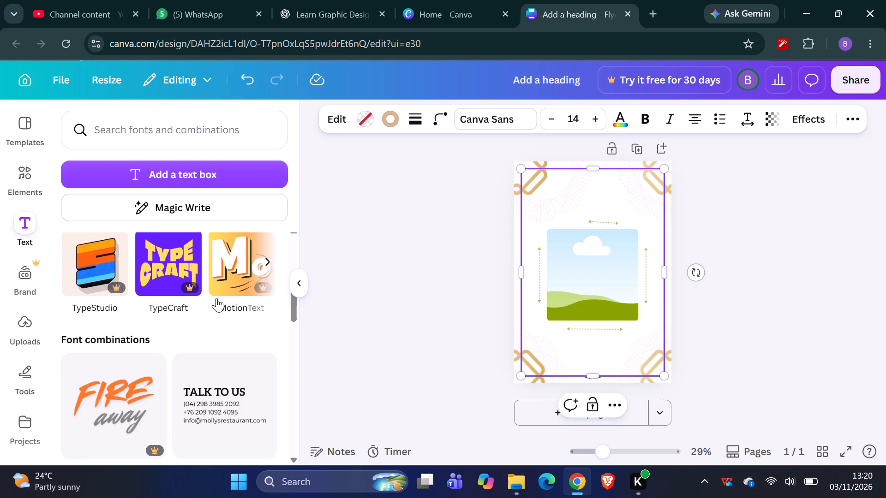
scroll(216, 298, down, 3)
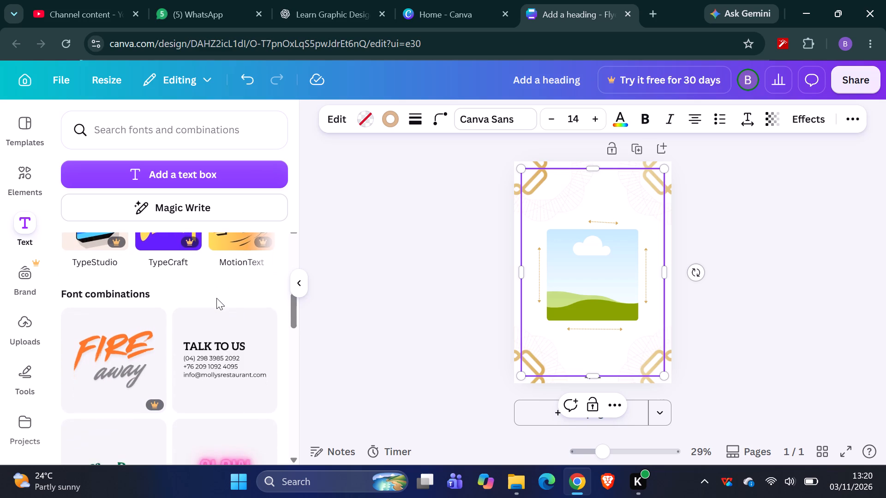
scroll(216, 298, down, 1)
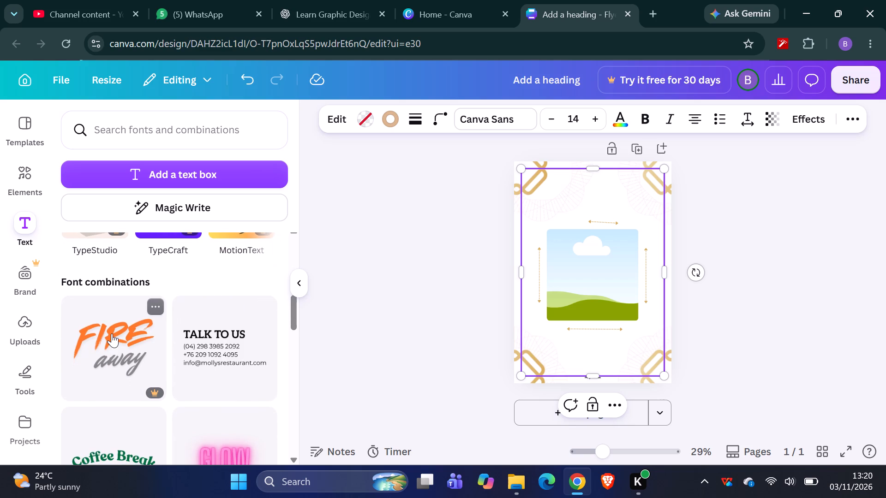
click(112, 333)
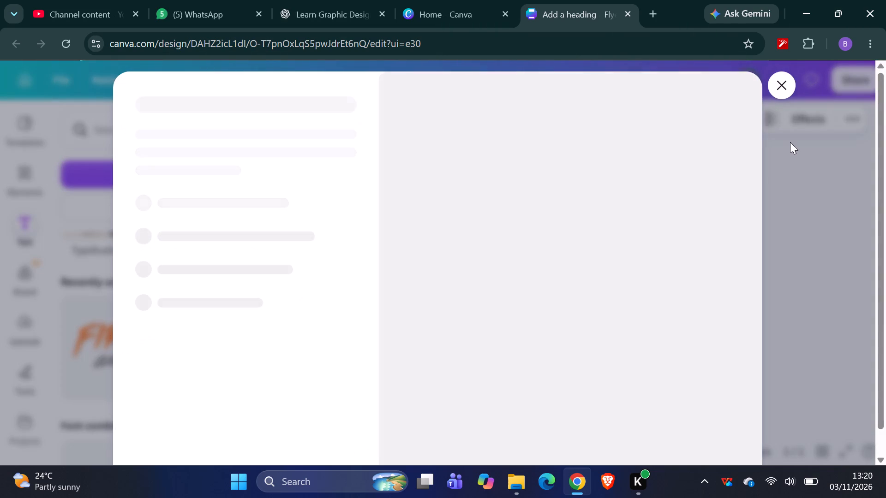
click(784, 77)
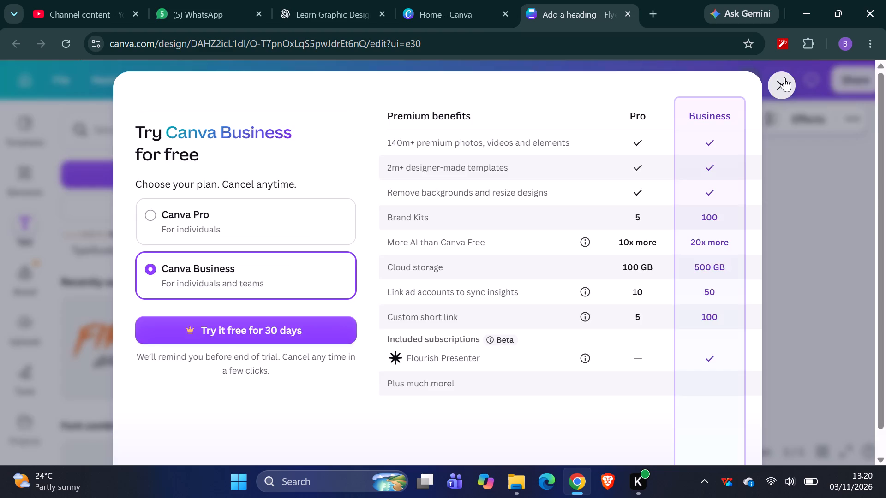
Look through the default text styles, text apps and font combinations offered for the flyer.
scroll(193, 290, up, 2)
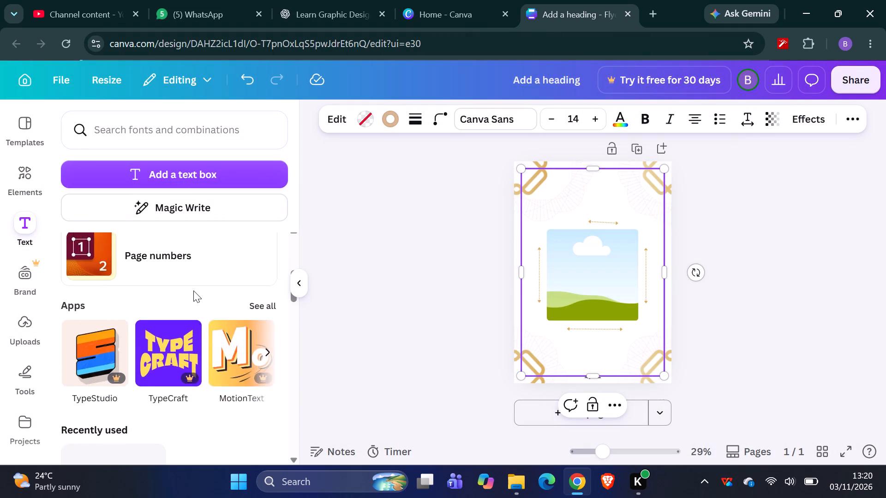
scroll(193, 290, up, 4)
scroll(193, 290, down, 1)
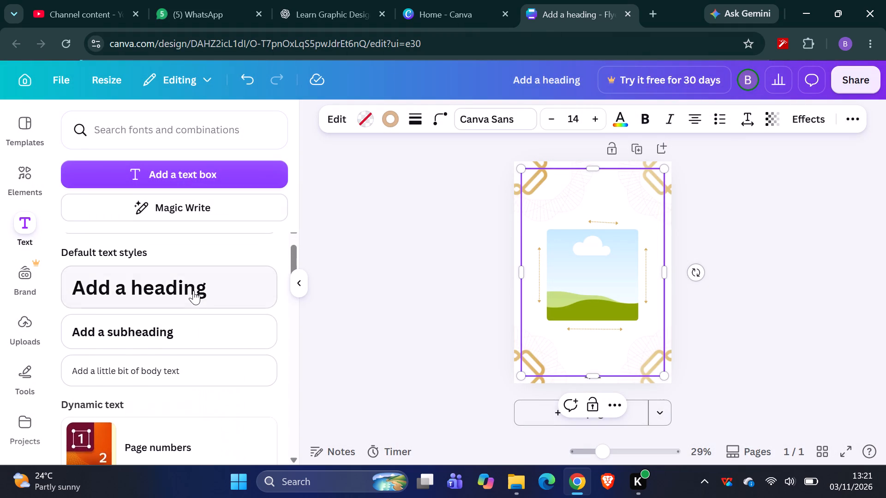
scroll(193, 290, down, 2)
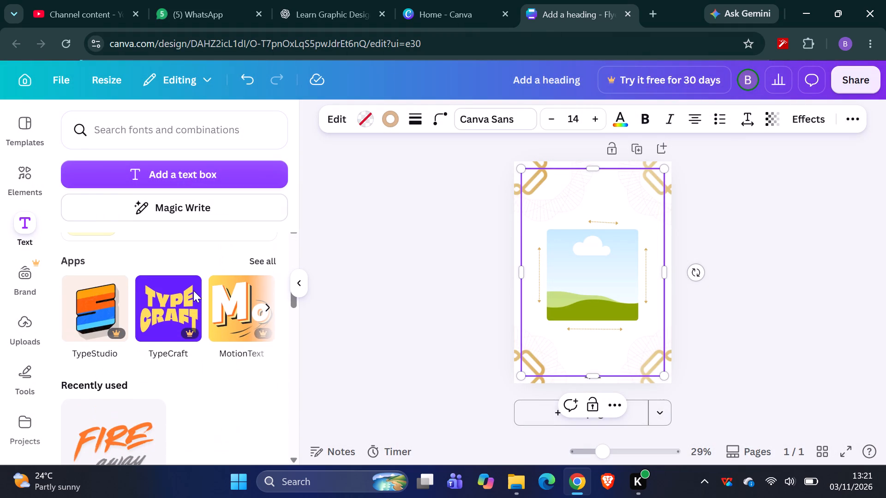
scroll(193, 290, down, 3)
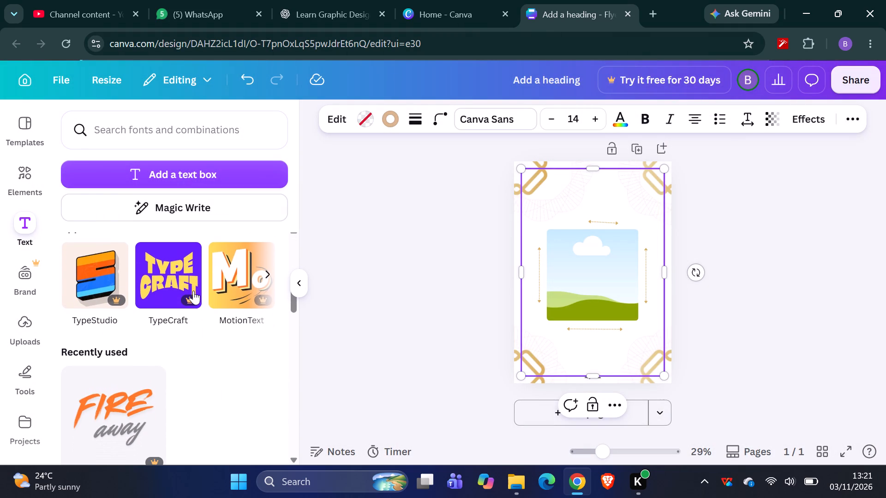
scroll(193, 290, down, 1)
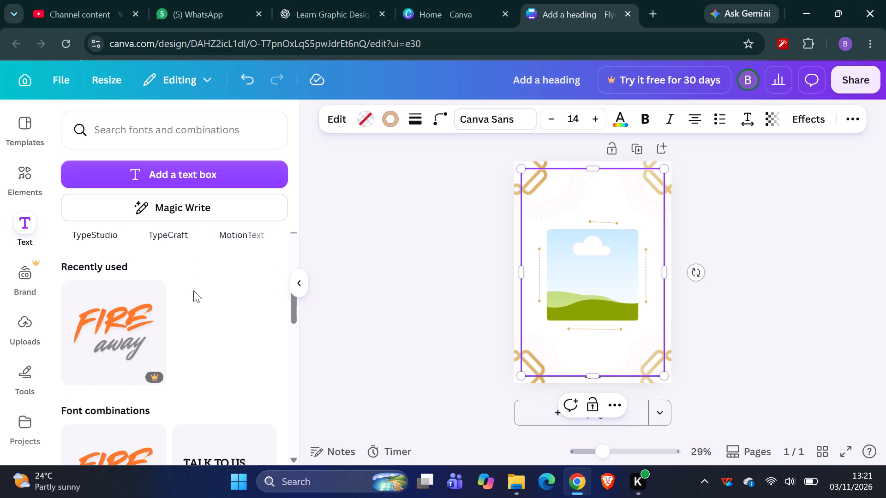
scroll(193, 290, down, 1)
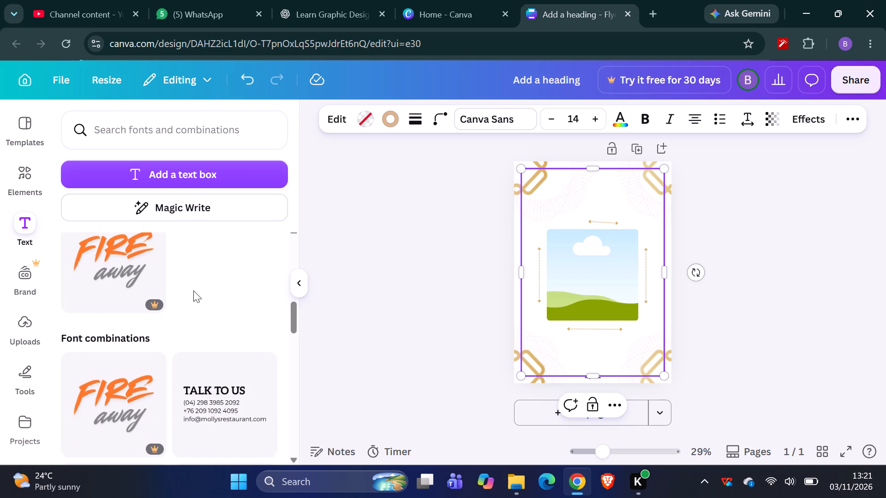
scroll(193, 290, up, 8)
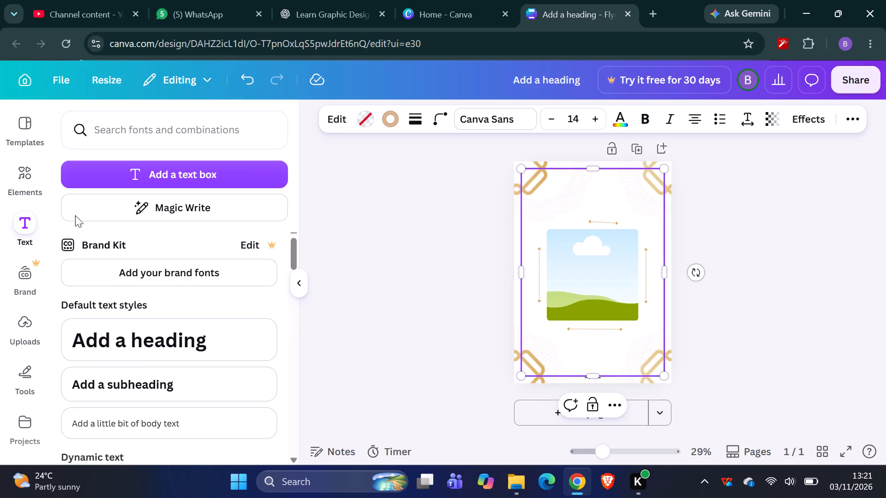
Add a default-style heading and move it to the top of the flyer, above the picture frame.
click(21, 229)
click(192, 339)
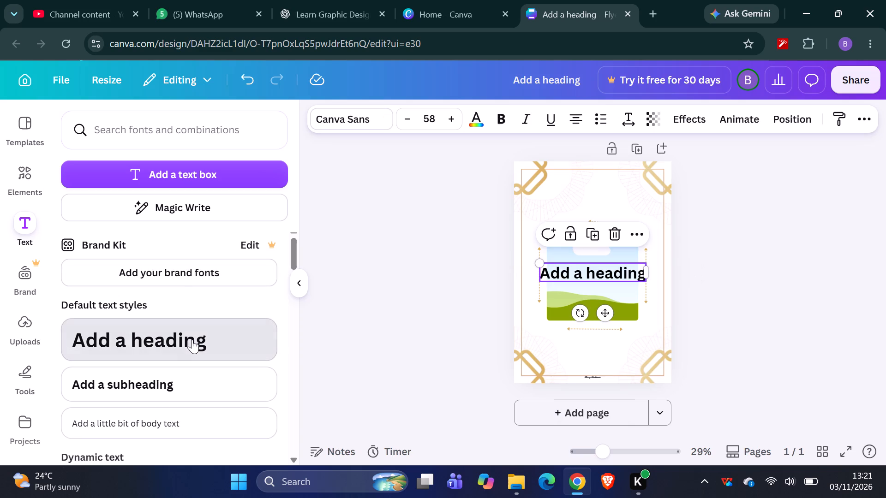
click(591, 268)
drag(591, 268, 605, 192)
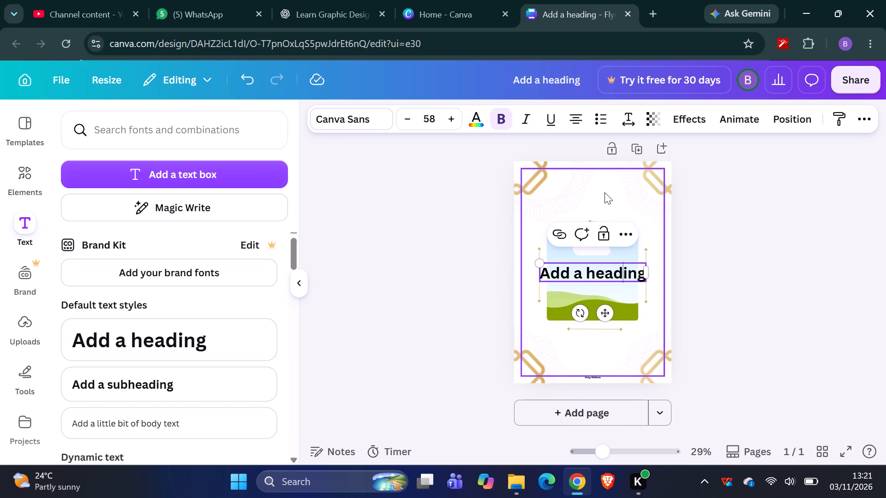
drag(605, 192, 602, 204)
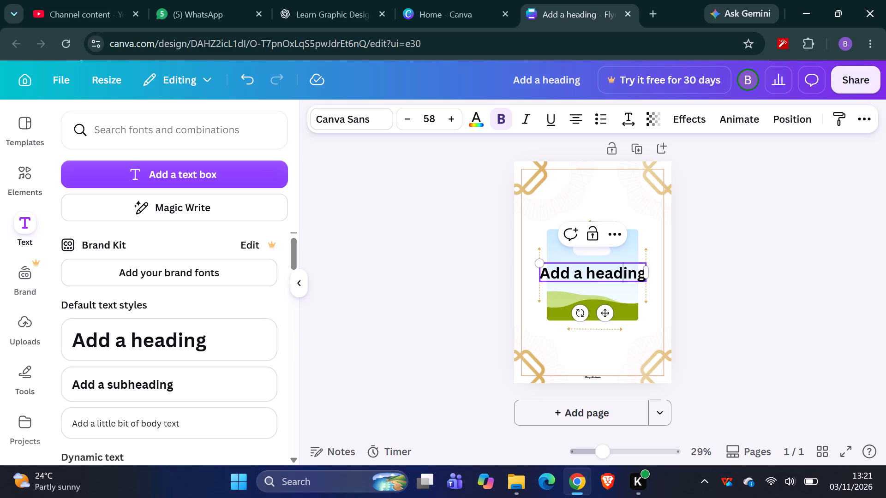
drag(635, 261, 623, 193)
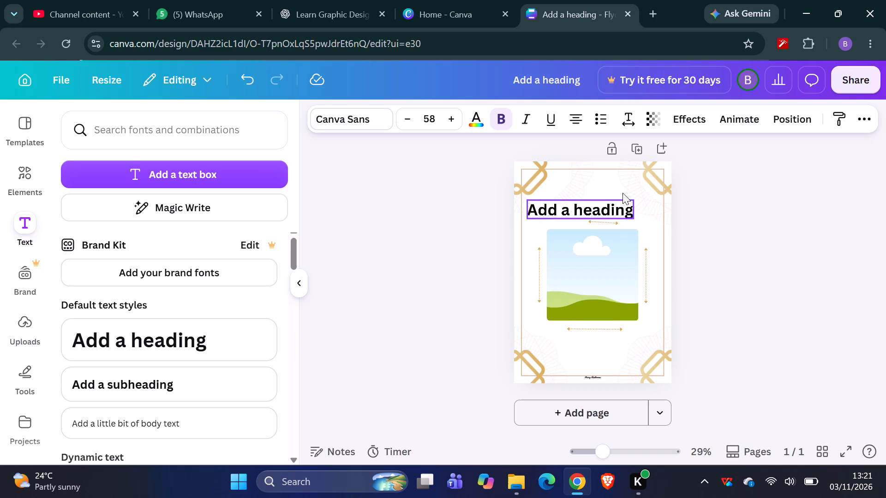
drag(623, 193, 635, 175)
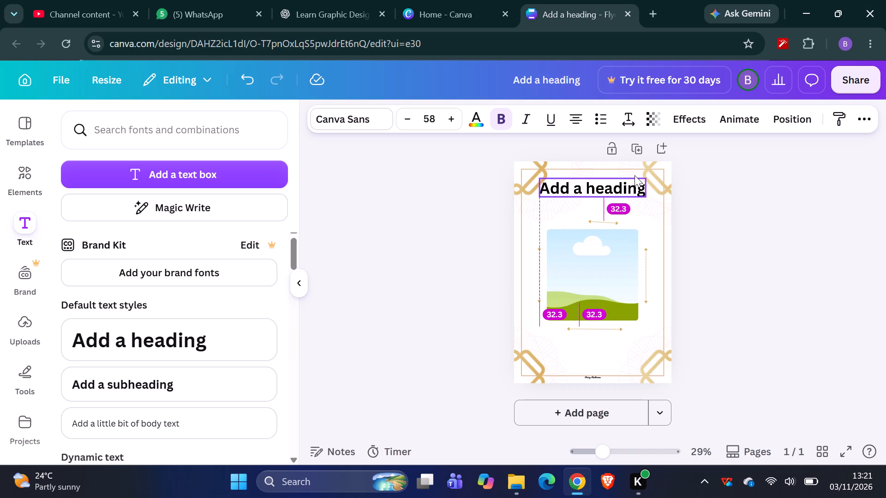
drag(635, 175, 639, 174)
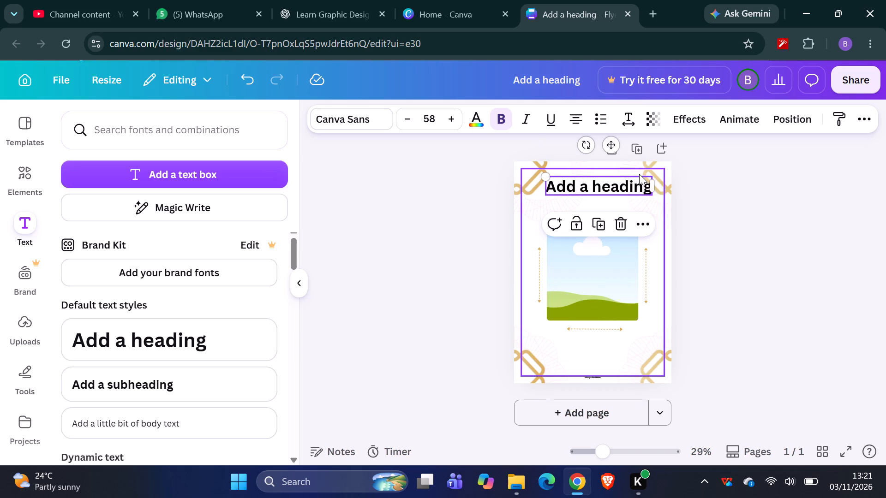
Replace the heading's placeholder text with "weeding invitation".
double_click(635, 176)
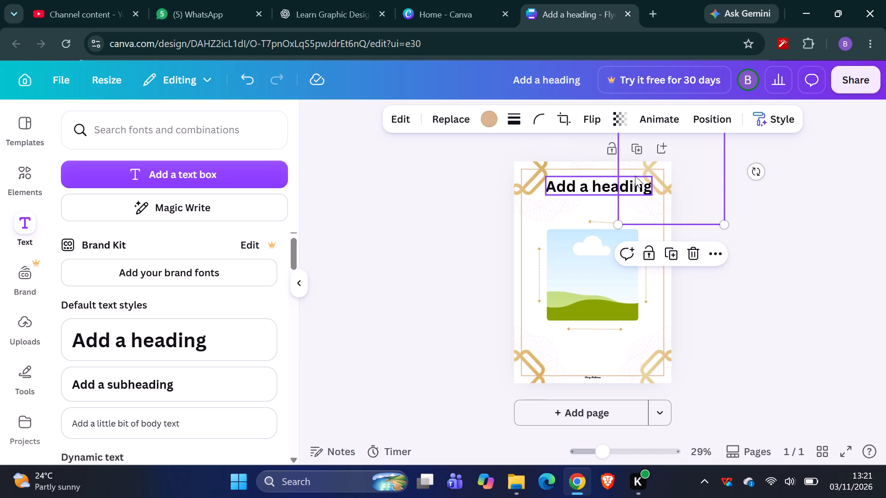
double_click(604, 183)
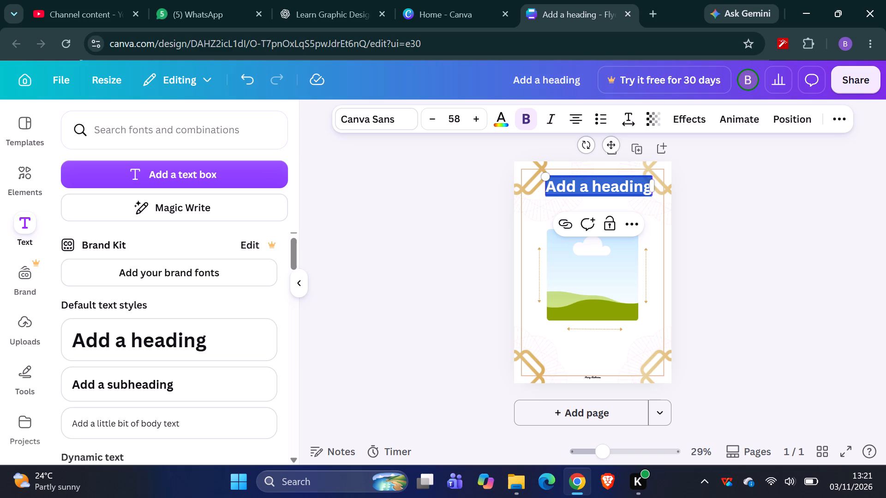
text(wee)
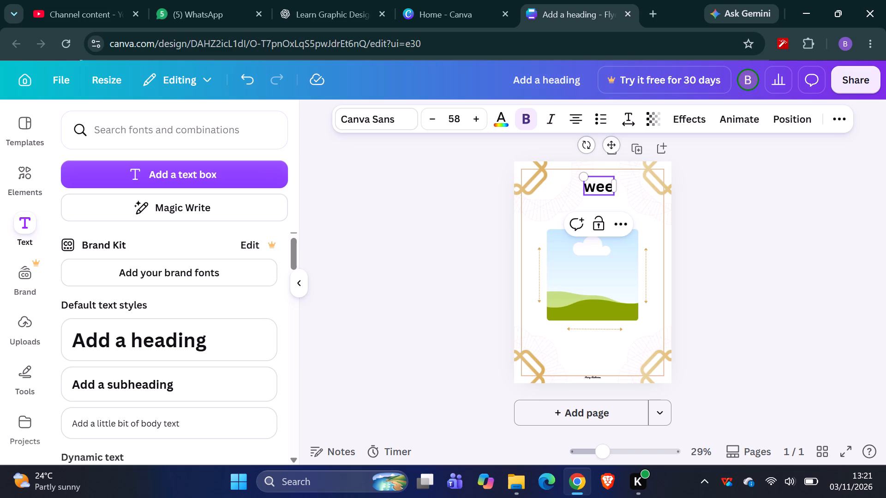
text(din)
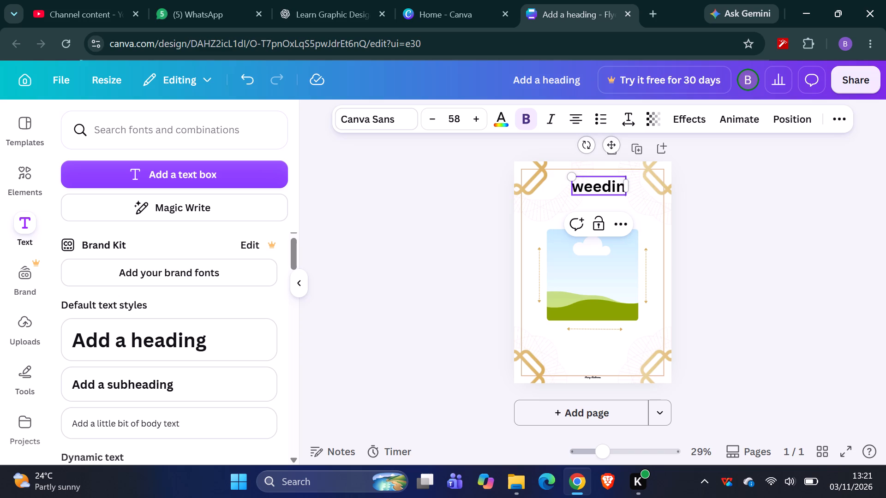
key(g)
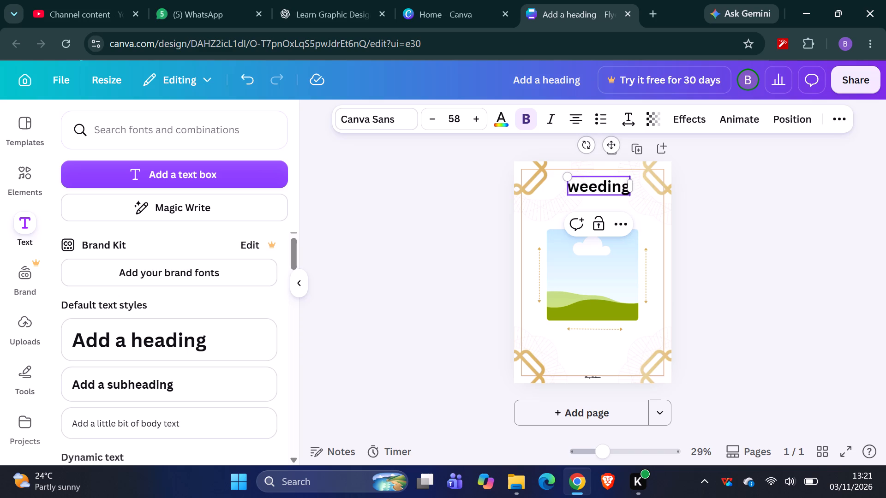
key(space)
text(invitations)
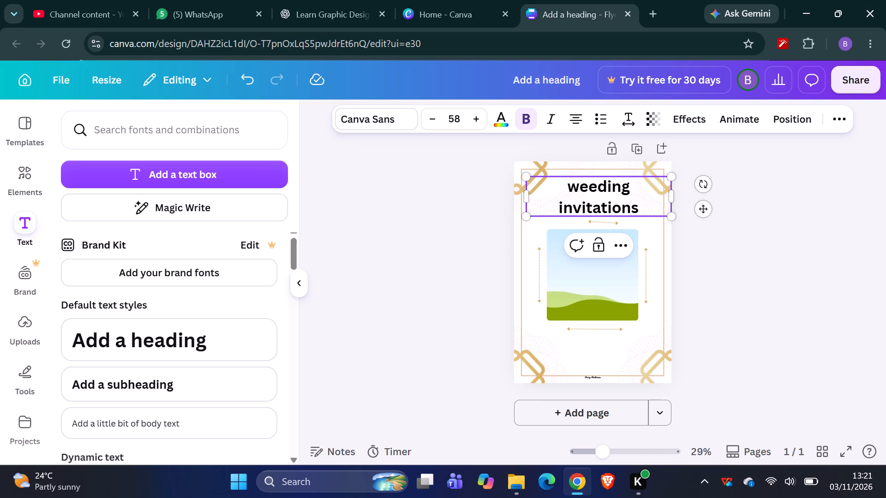
key(BackSpace)
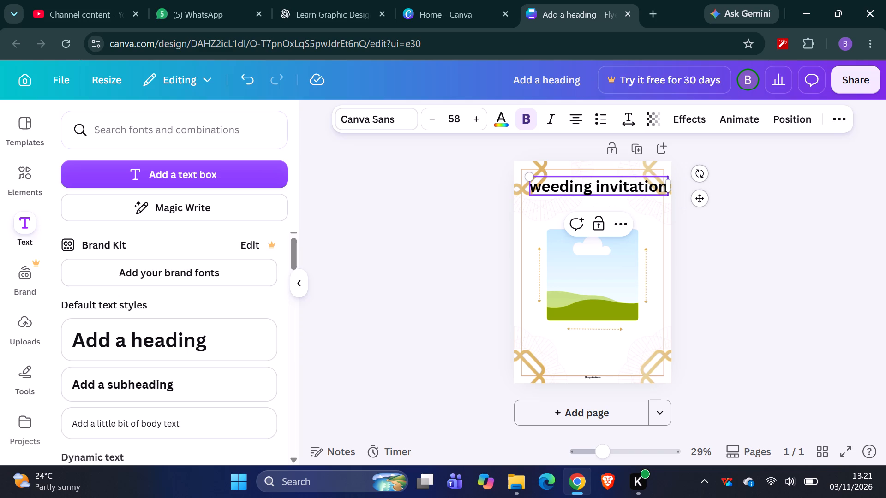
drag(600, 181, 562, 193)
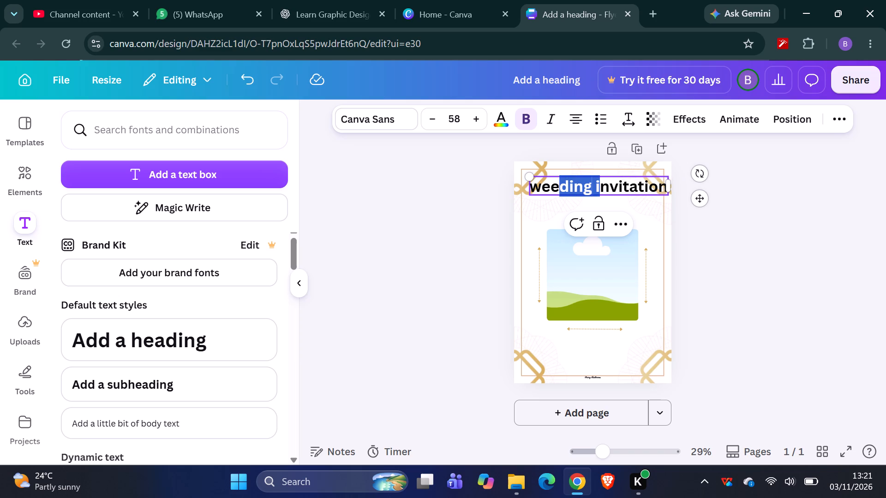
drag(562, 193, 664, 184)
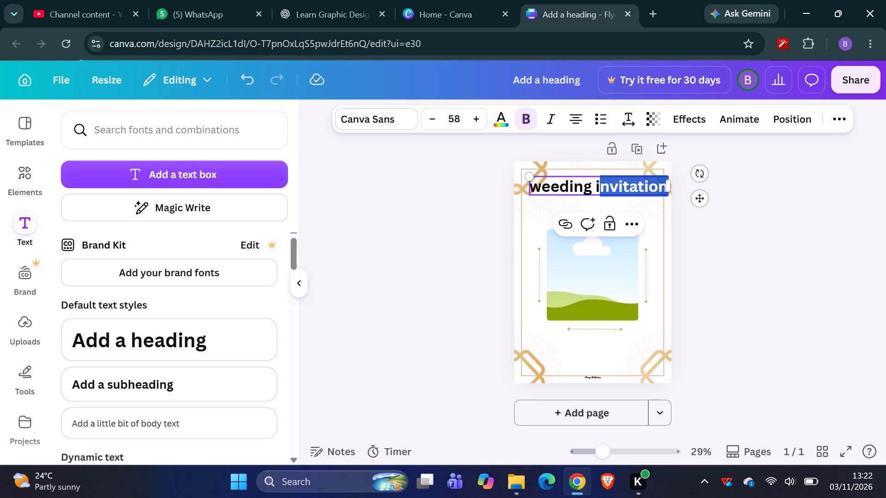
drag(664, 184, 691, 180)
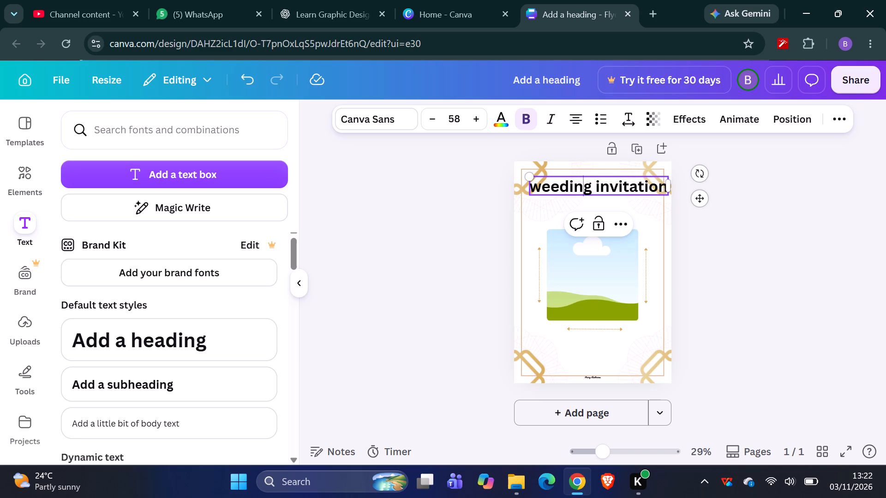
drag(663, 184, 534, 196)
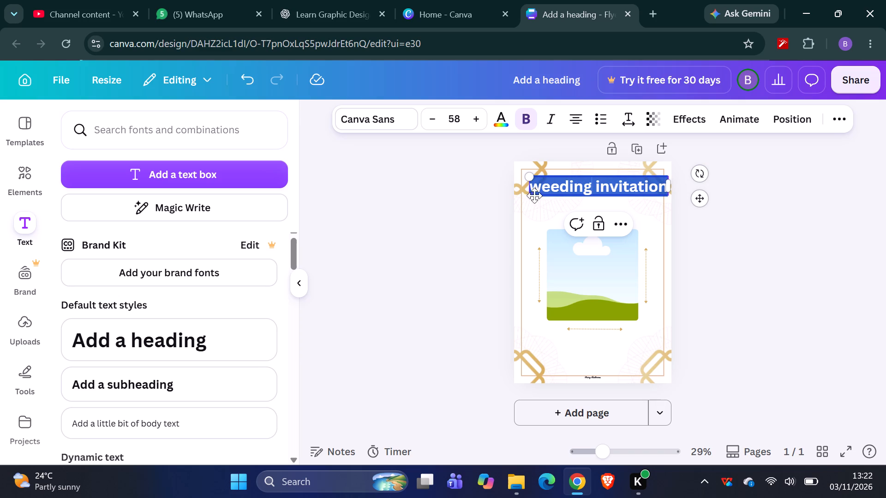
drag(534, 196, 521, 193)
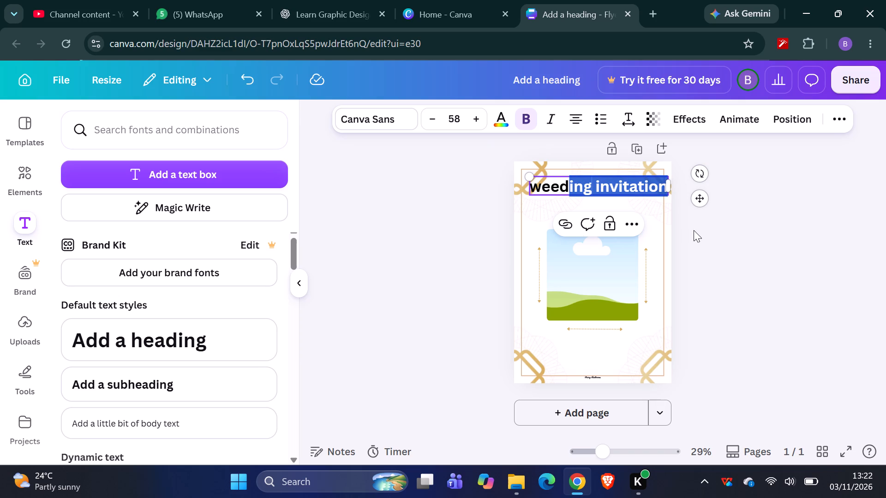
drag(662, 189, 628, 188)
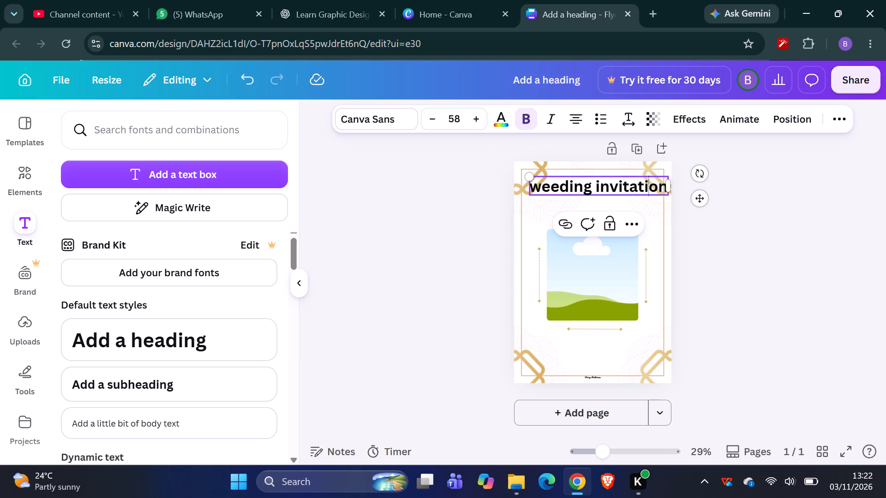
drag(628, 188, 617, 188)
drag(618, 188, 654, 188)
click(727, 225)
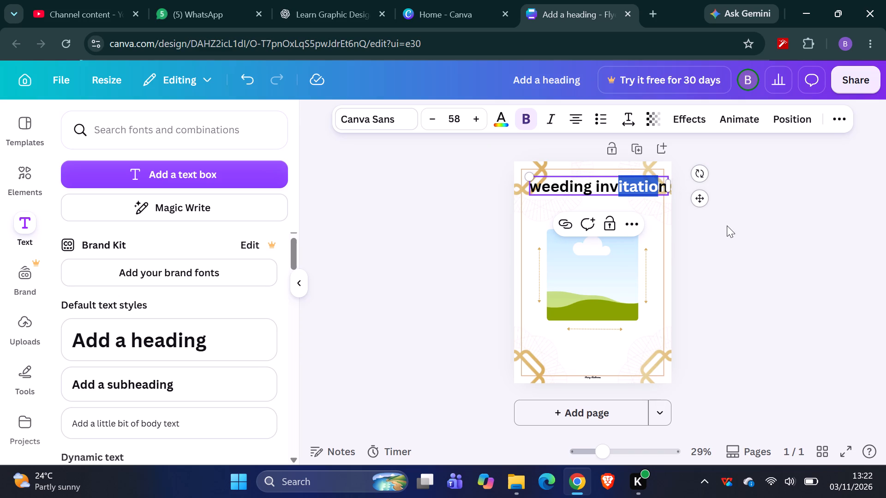
Narrow the "weeding invitation" heading's text box to about 168.5 mm so the text wraps onto two lines.
click(654, 187)
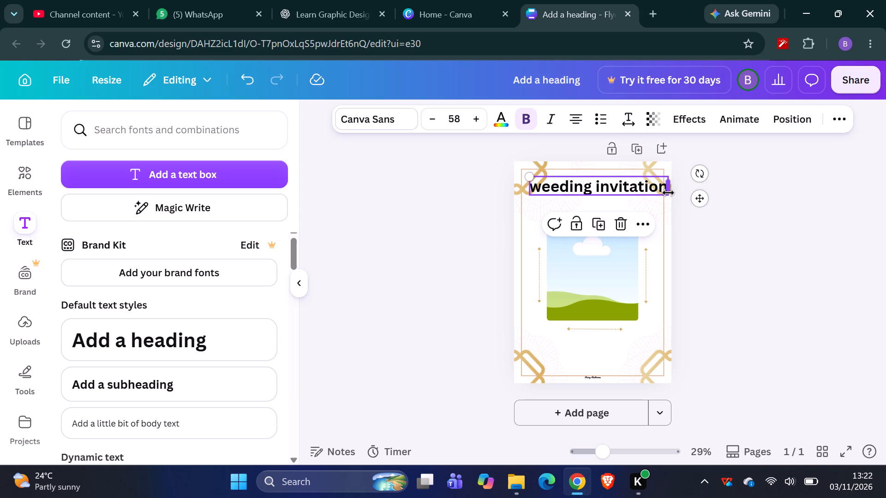
drag(668, 193, 655, 194)
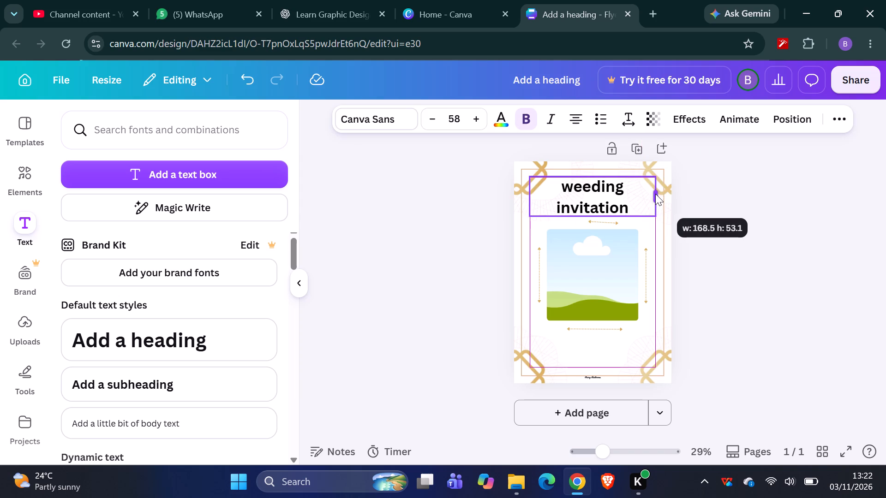
click(756, 281)
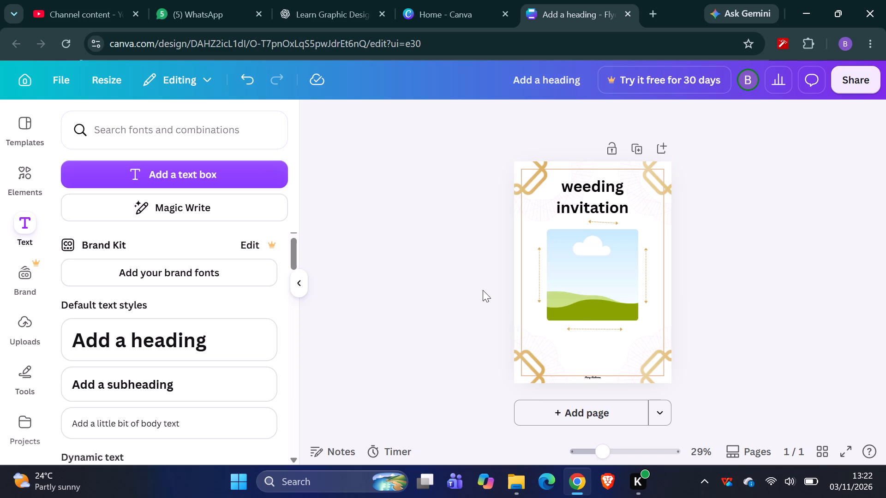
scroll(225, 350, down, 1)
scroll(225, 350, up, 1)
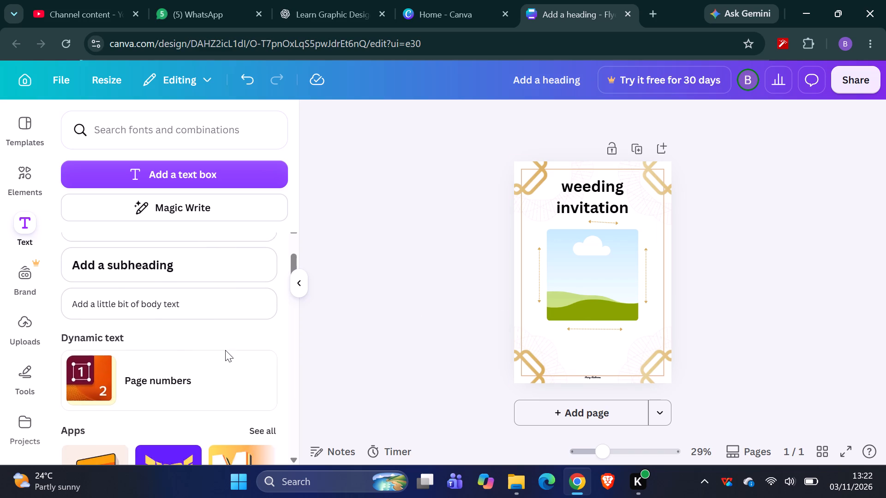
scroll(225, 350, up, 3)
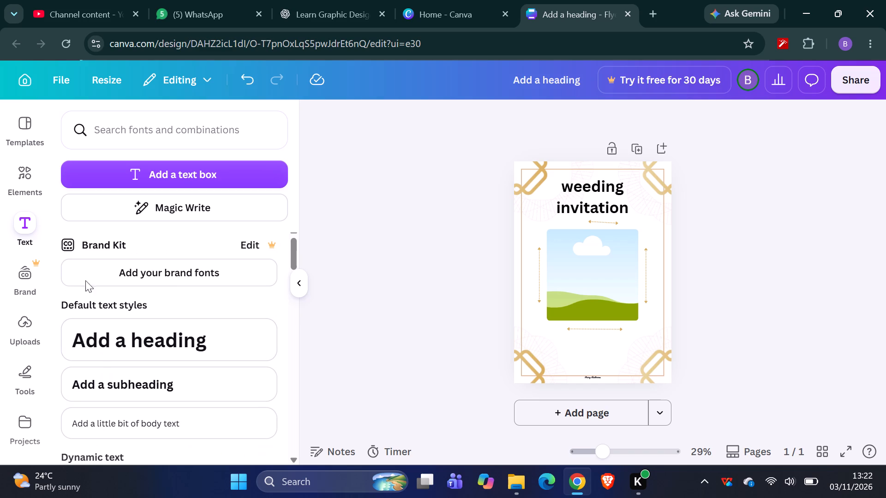
Look through the templates similar to the Black Modern Happy Birthday Flyer for another design to use.
click(28, 130)
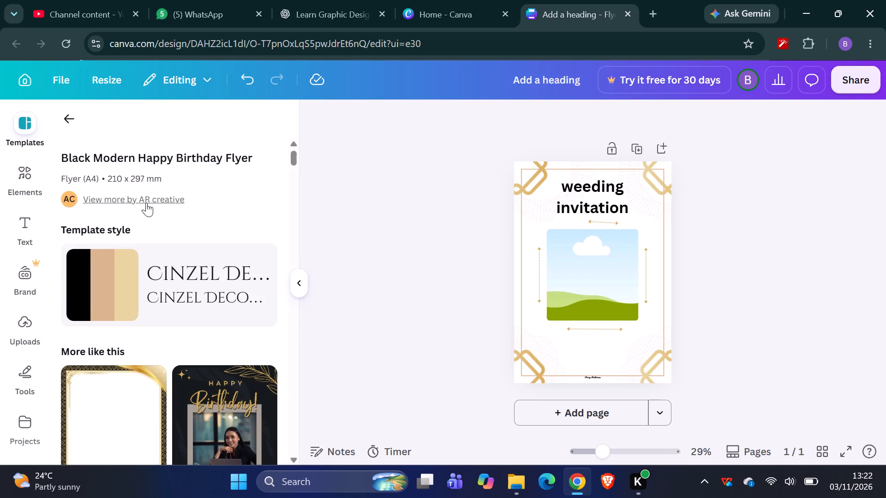
scroll(146, 202, down, 5)
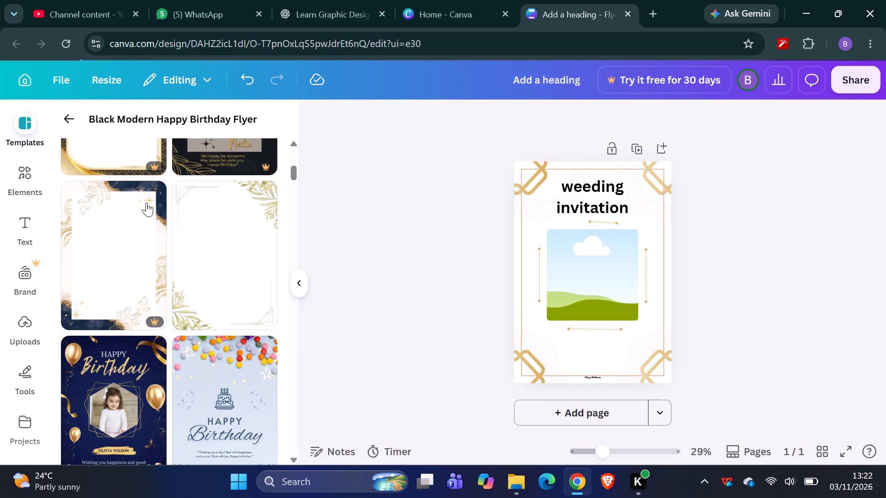
scroll(146, 202, down, 2)
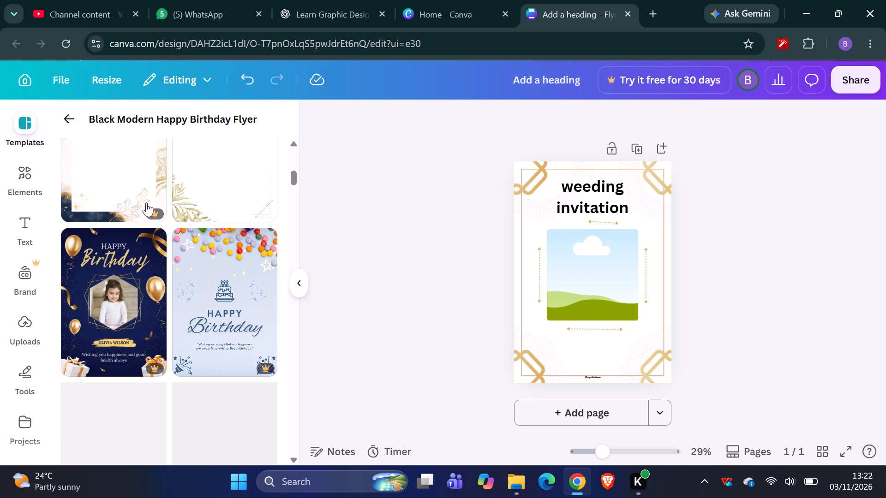
scroll(146, 202, down, 3)
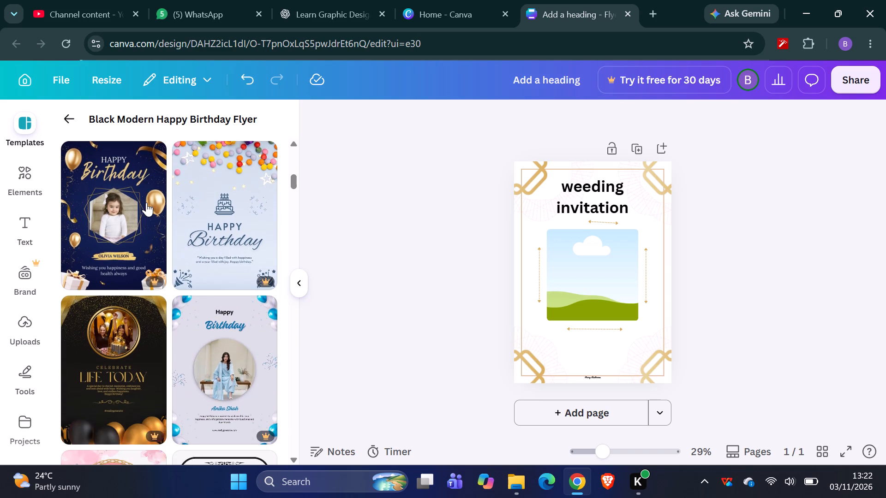
scroll(146, 202, down, 8)
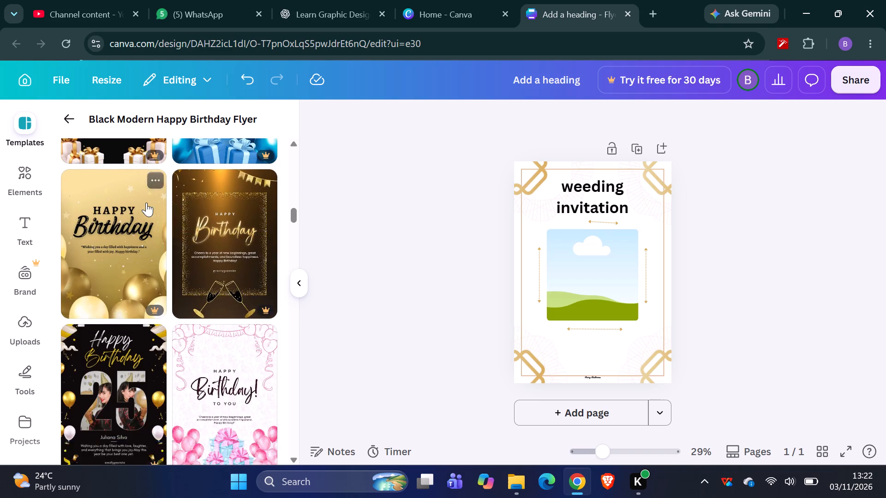
scroll(146, 202, down, 2)
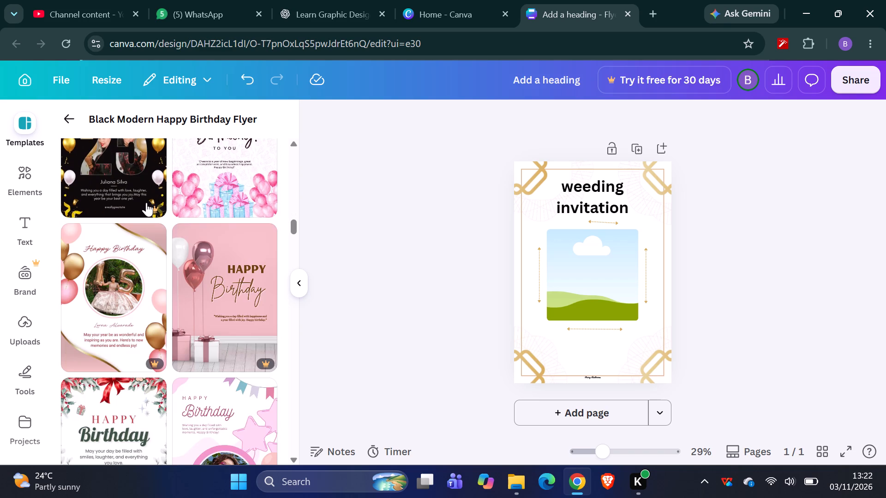
scroll(146, 202, down, 1)
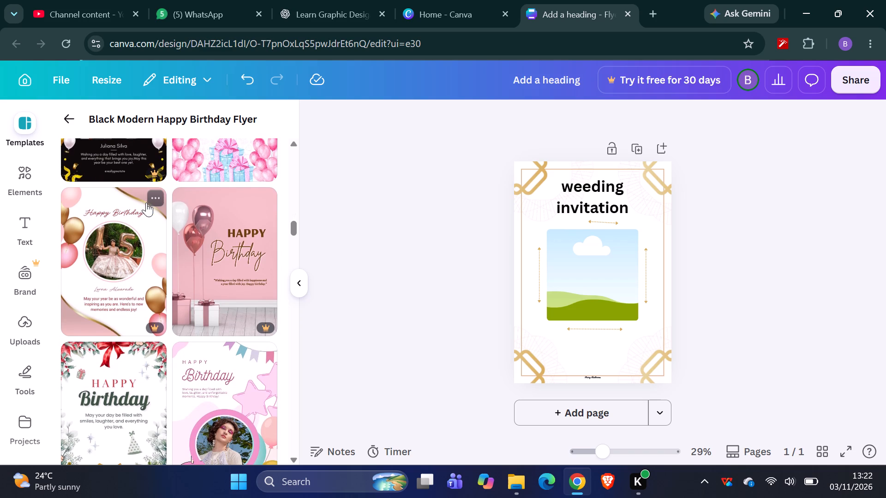
scroll(146, 202, down, 4)
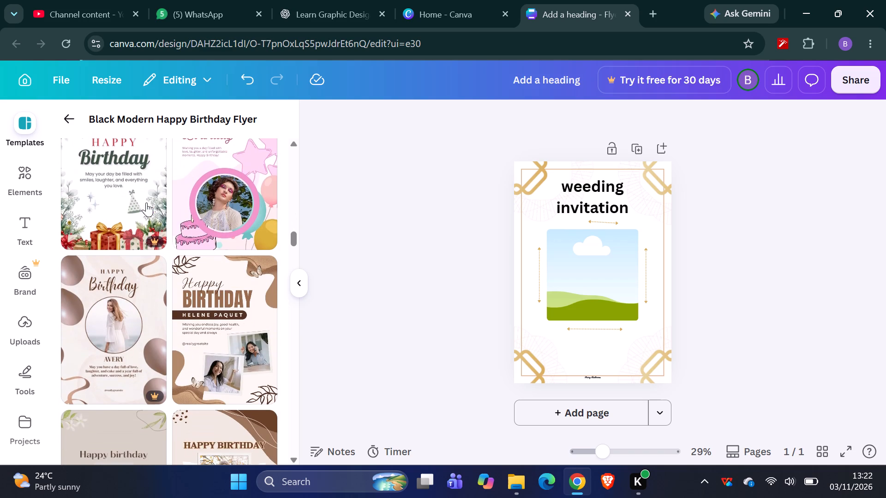
scroll(146, 202, down, 3)
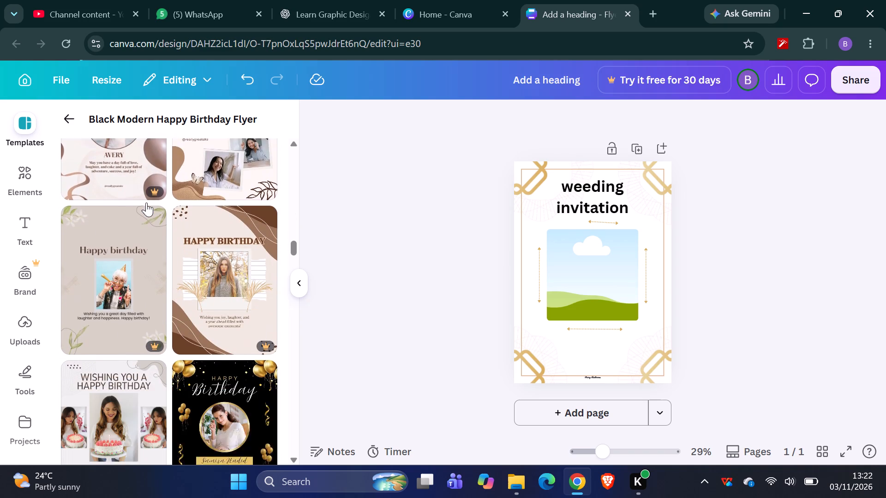
scroll(146, 202, down, 3)
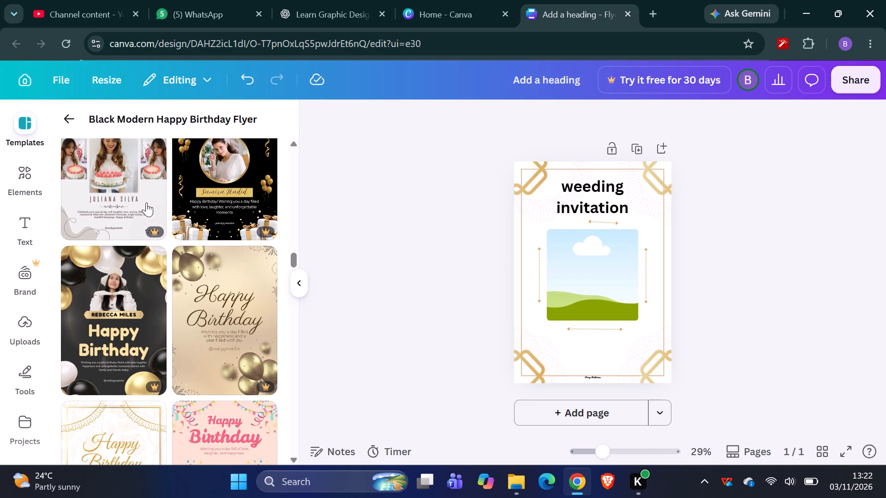
scroll(146, 202, down, 2)
scroll(146, 202, up, 1)
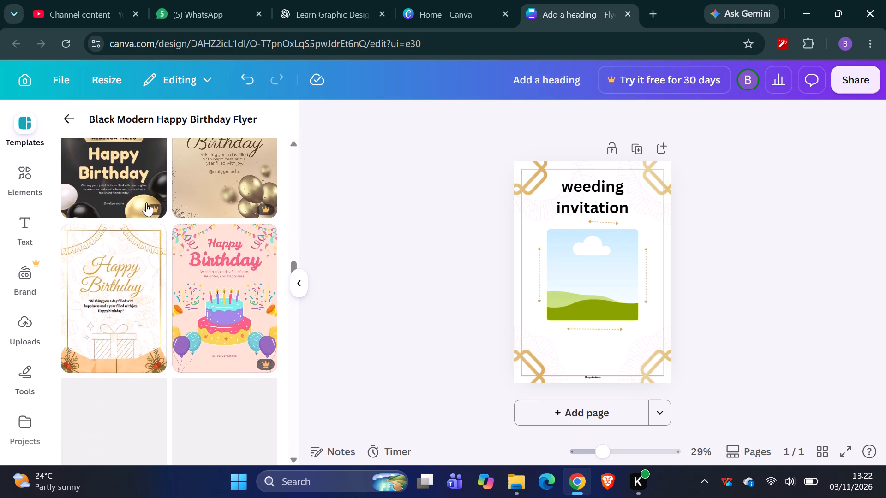
scroll(146, 202, up, 4)
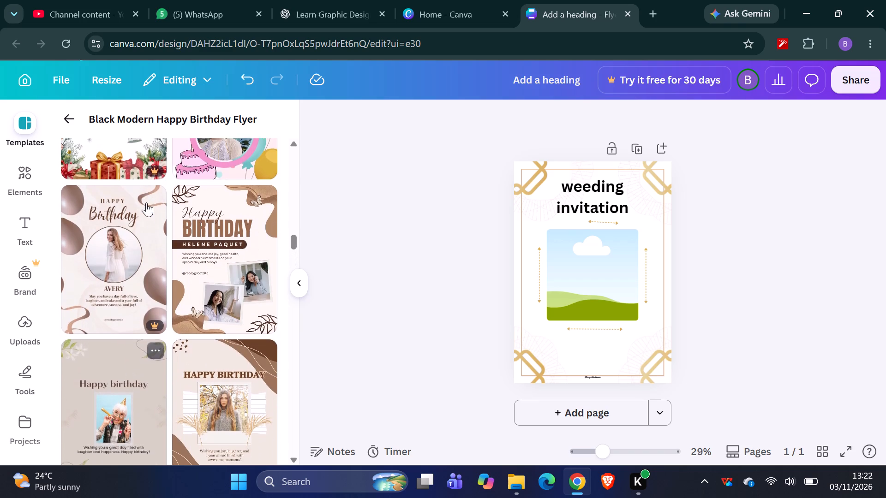
scroll(146, 202, up, 4)
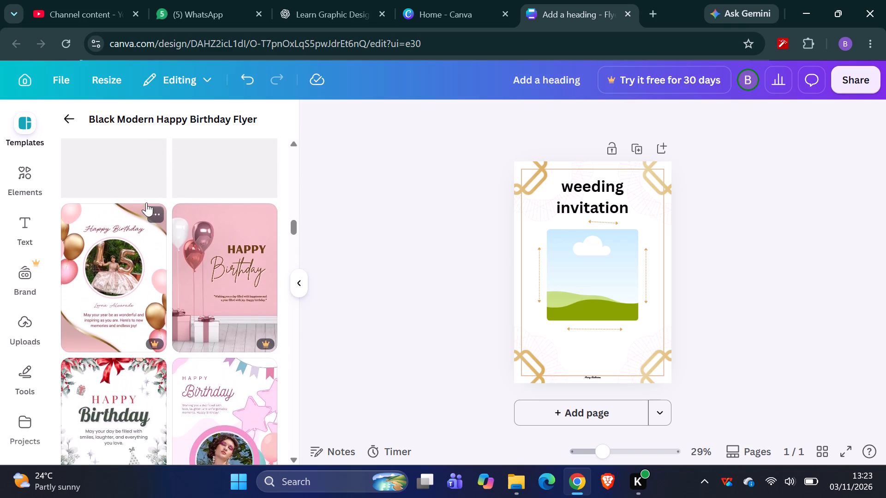
scroll(146, 202, up, 5)
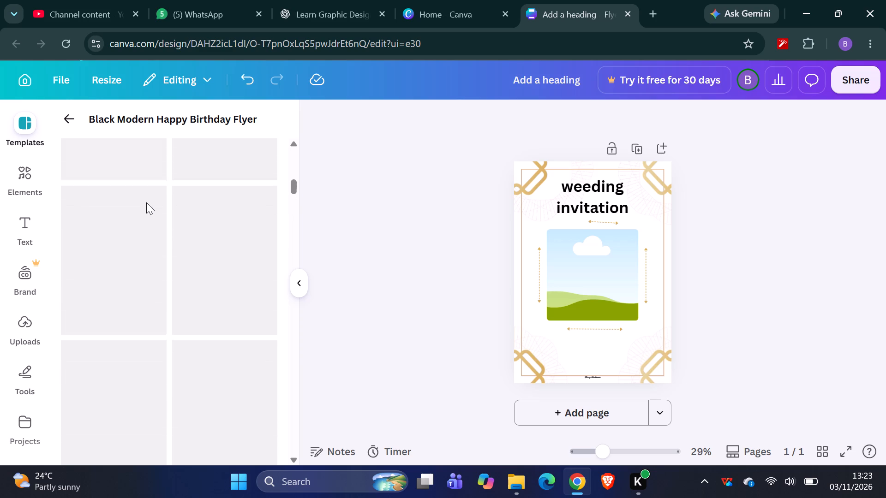
scroll(146, 202, up, 3)
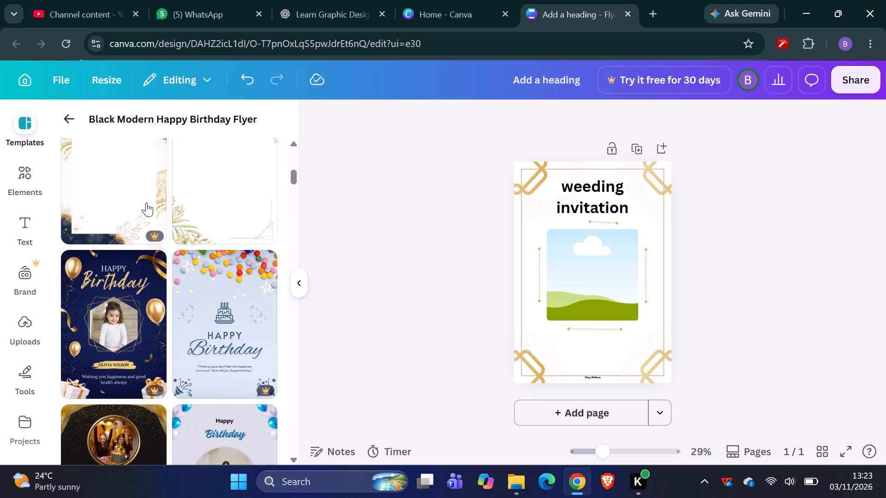
scroll(146, 202, up, 5)
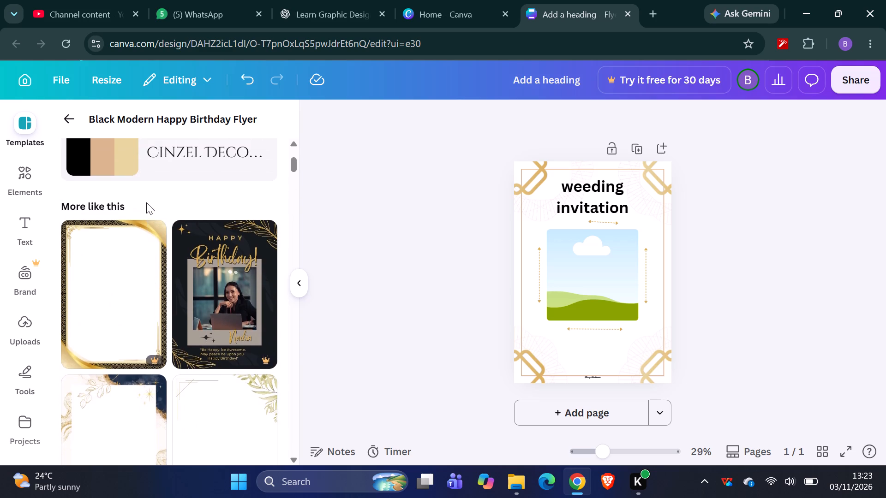
scroll(146, 202, up, 1)
scroll(146, 202, down, 5)
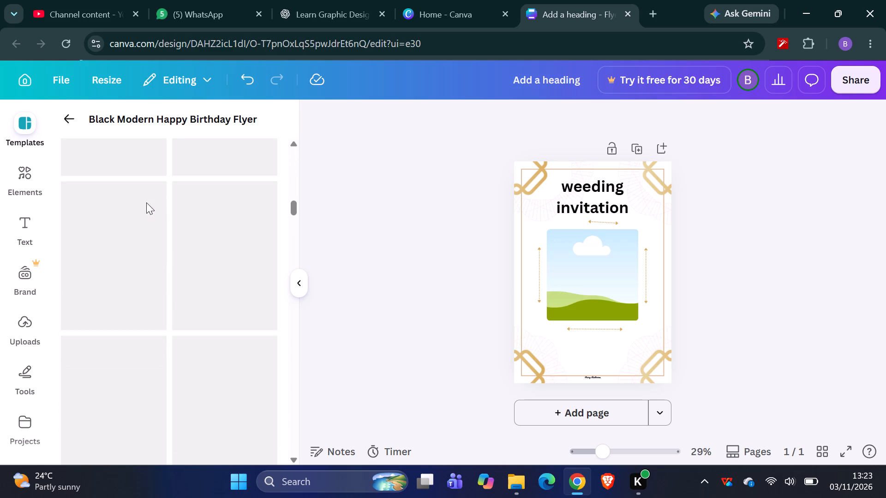
scroll(146, 202, down, 4)
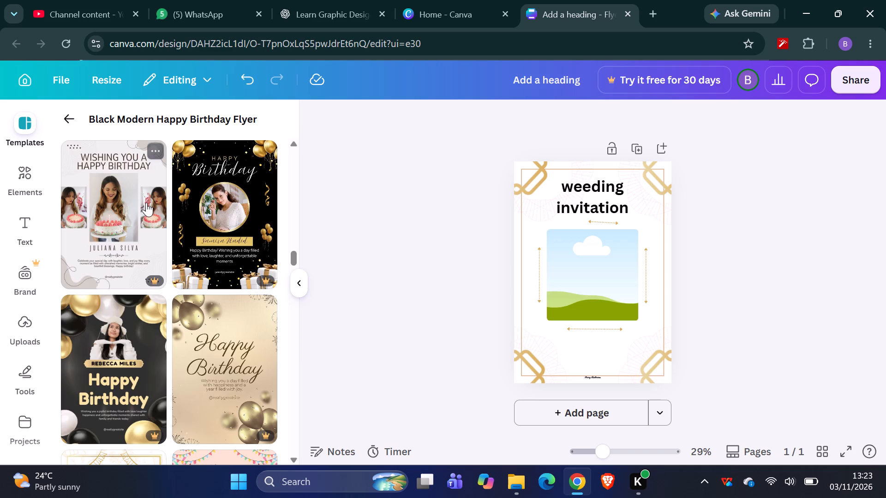
scroll(146, 202, down, 1)
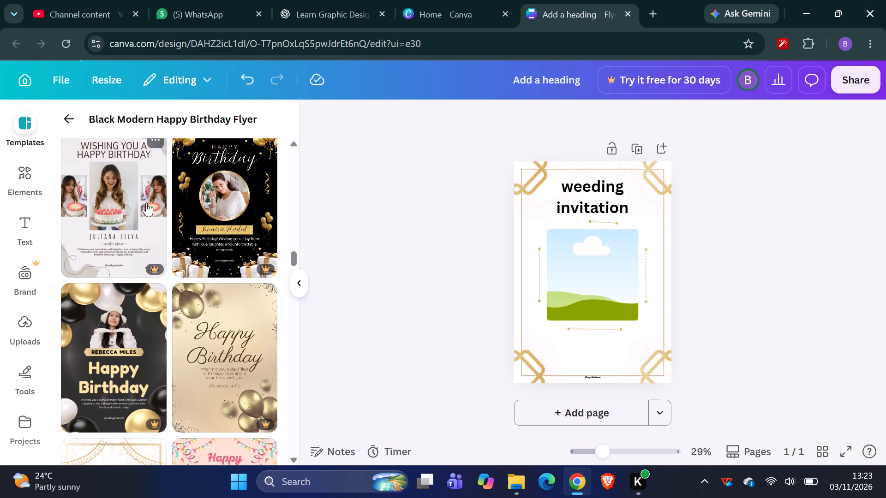
scroll(146, 202, down, 2)
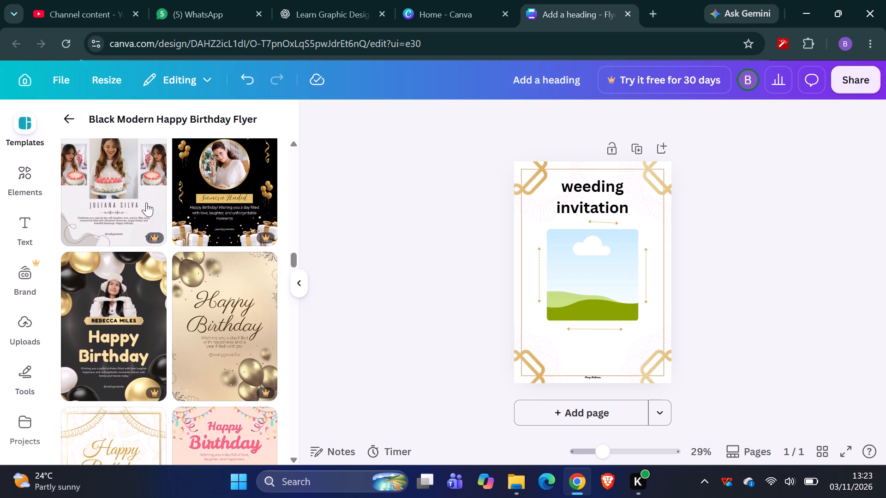
scroll(146, 202, down, 1)
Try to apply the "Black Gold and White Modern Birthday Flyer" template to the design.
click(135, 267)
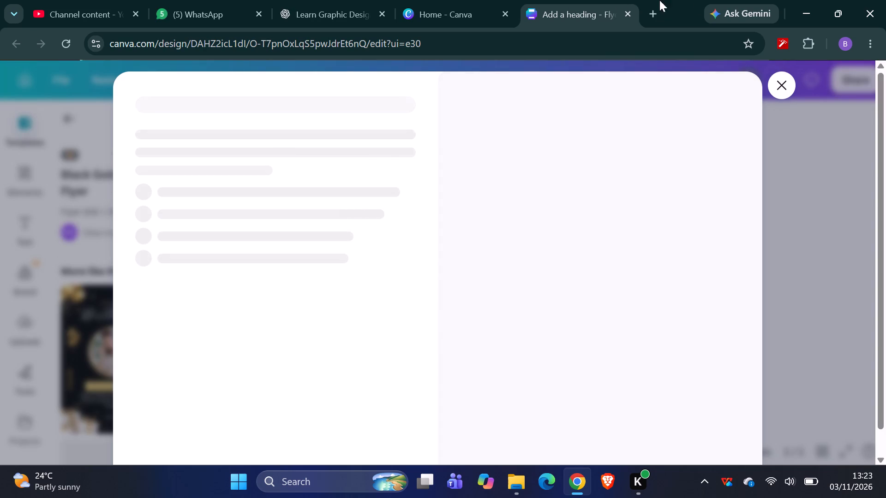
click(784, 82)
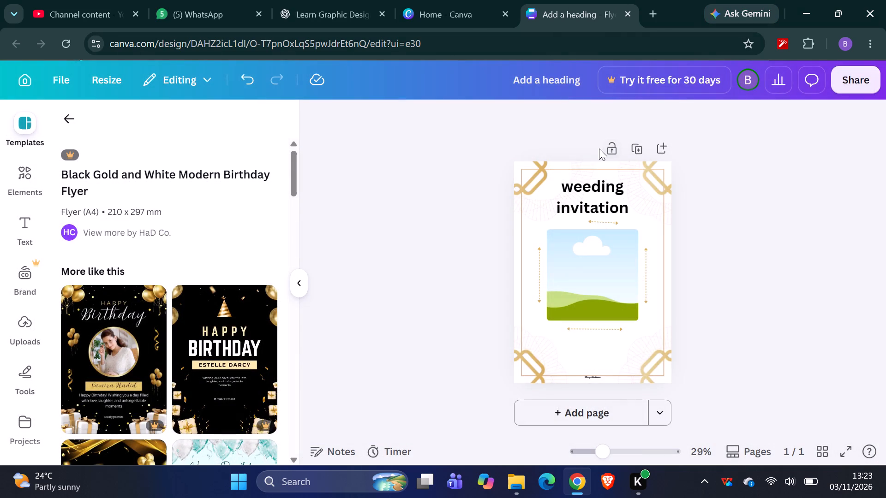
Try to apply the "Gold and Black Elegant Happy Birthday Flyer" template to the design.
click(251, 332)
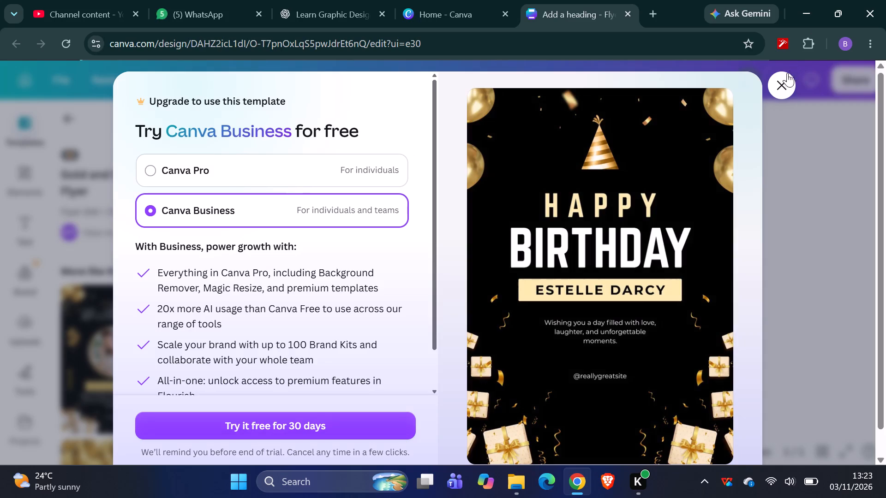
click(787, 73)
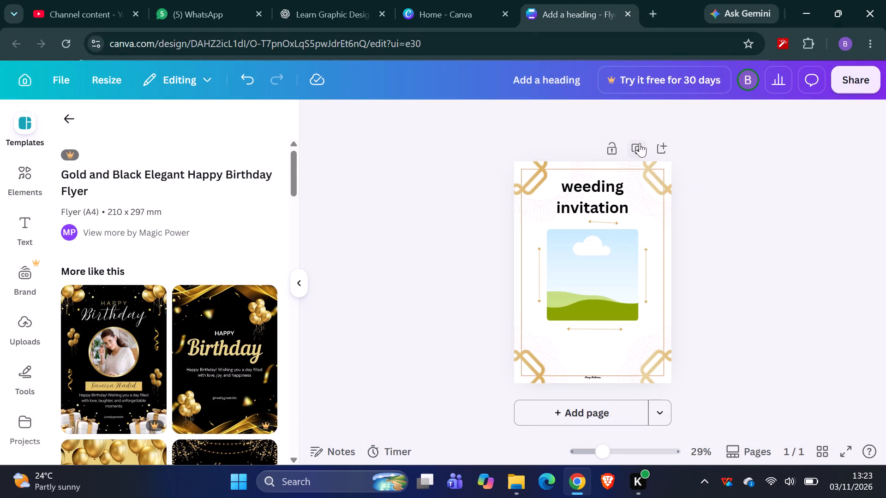
Delete the thin rectangular border around the page and the vertical gold line on the picture frame's right side.
click(653, 290)
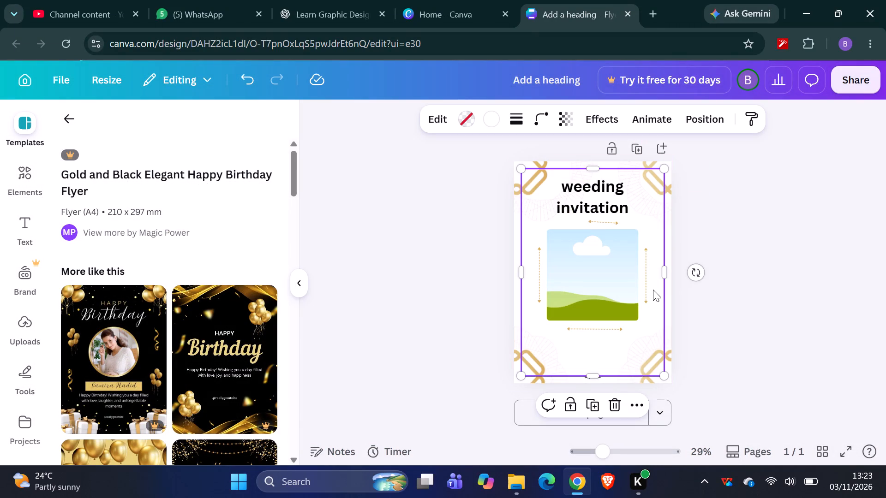
key(BackSpace)
click(642, 292)
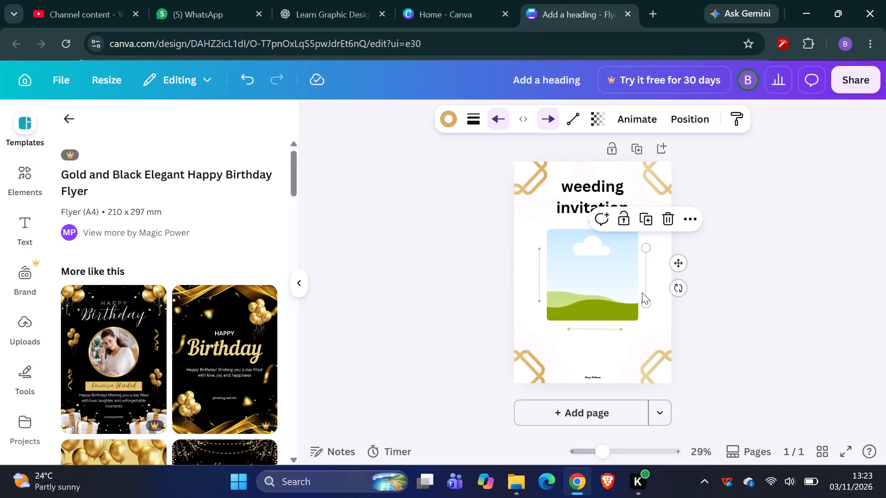
click(669, 215)
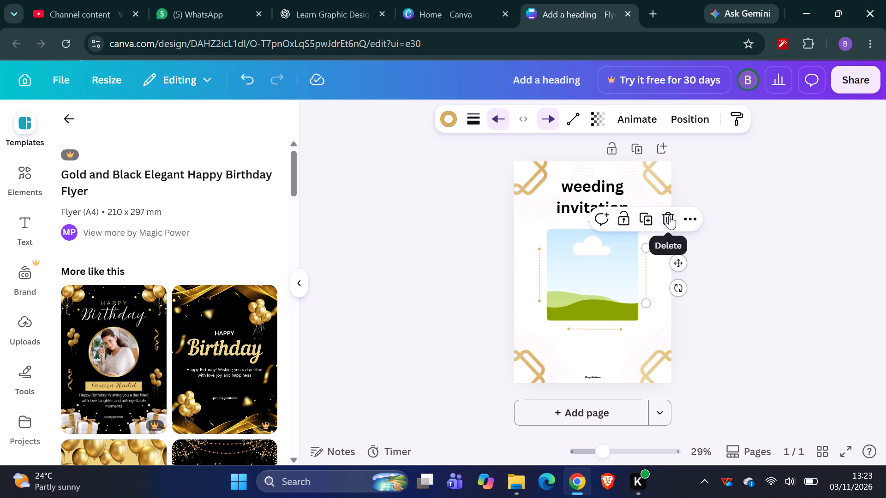
Delete the landscape picture frame and the "weeding invitation" heading from the flyer.
click(609, 294)
key(BackSpace)
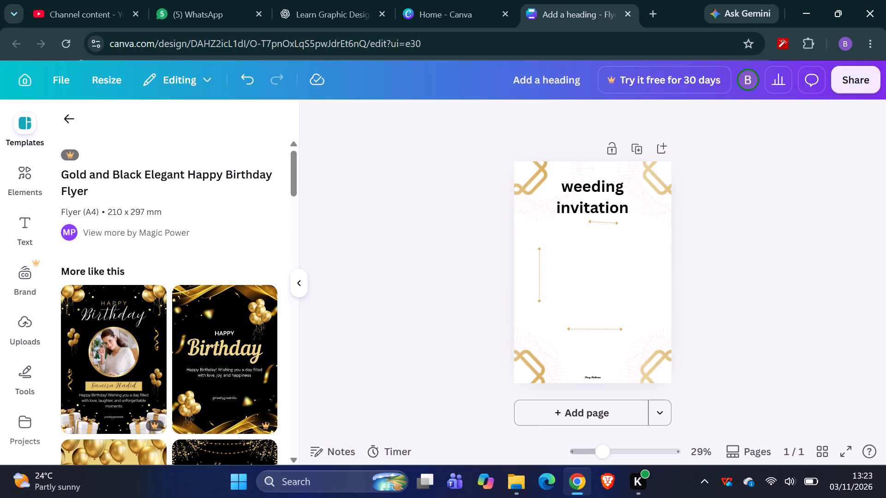
click(592, 198)
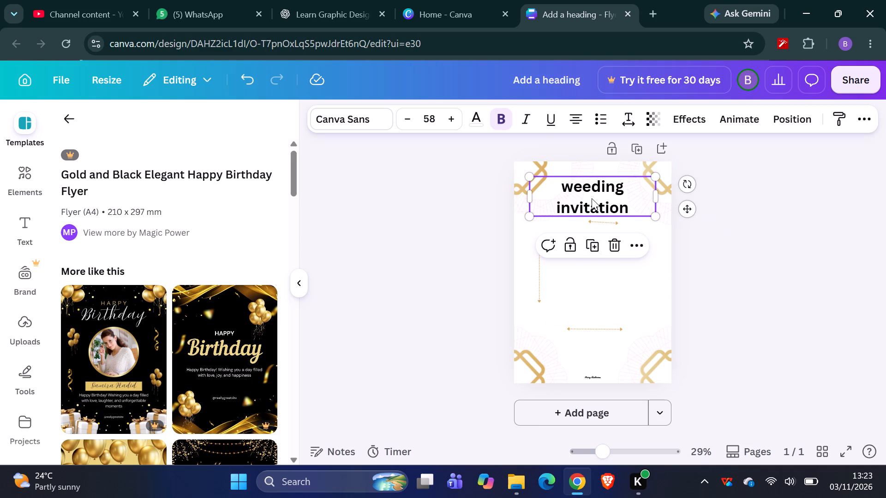
key(BackSpace)
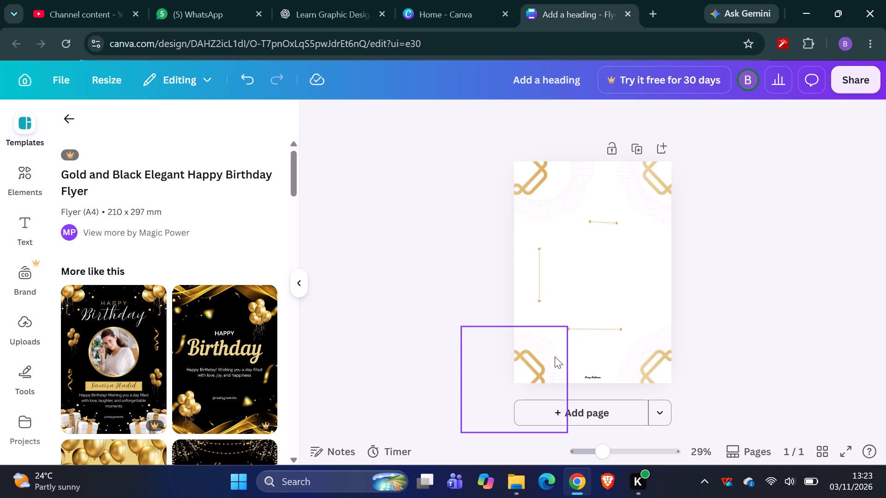
Clear the page's background colour.
key(BackSpace)
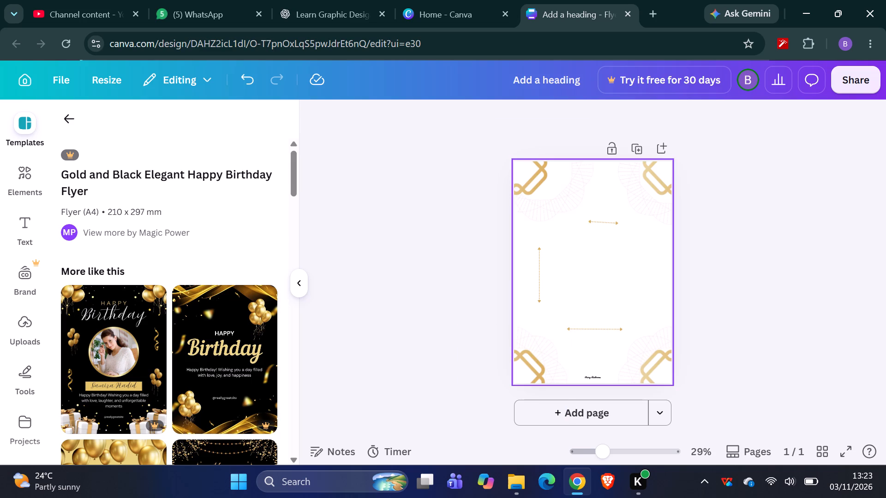
click(594, 267)
key(BackSpace)
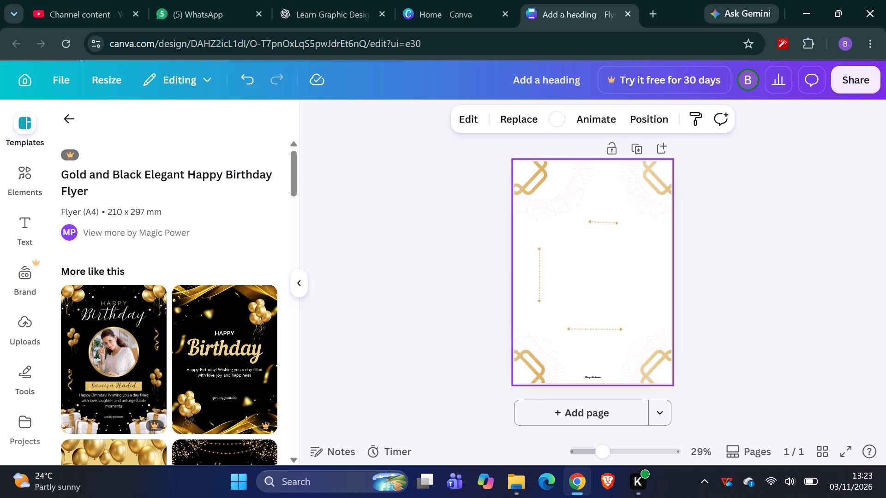
double_click(594, 267)
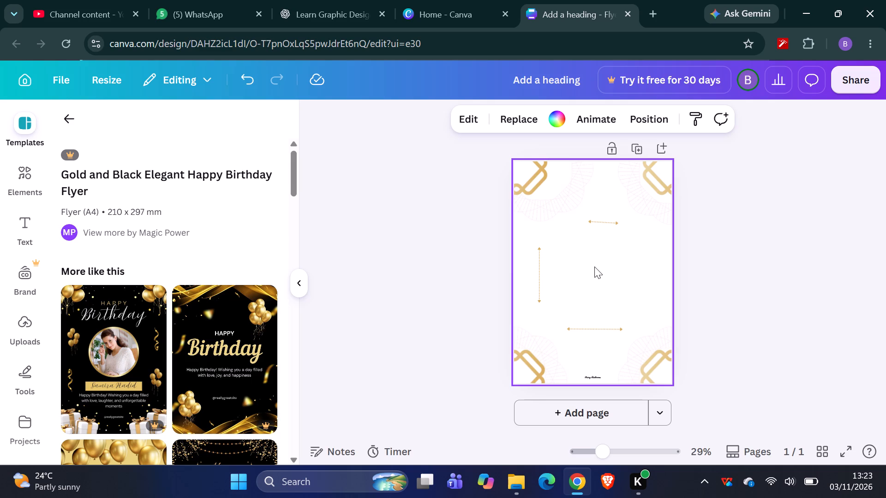
Look through the similar birthday templates and the replacement, tool and style options for the page.
scroll(190, 266, up, 1)
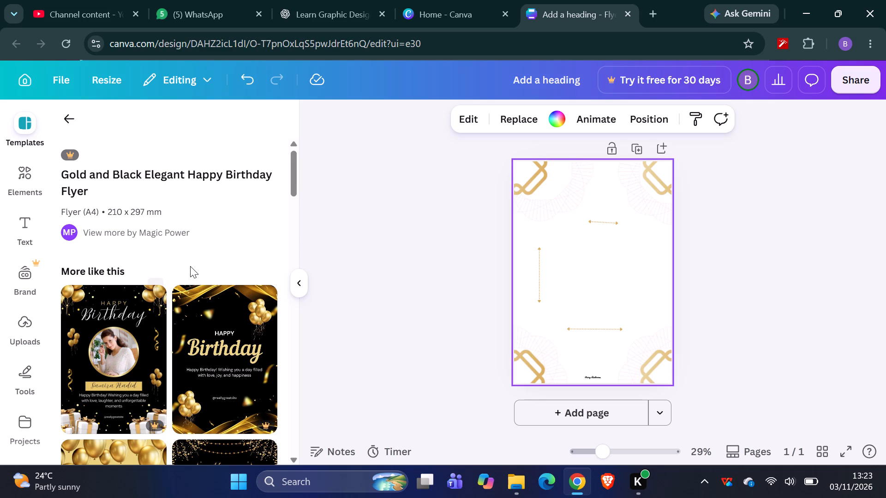
scroll(190, 266, up, 4)
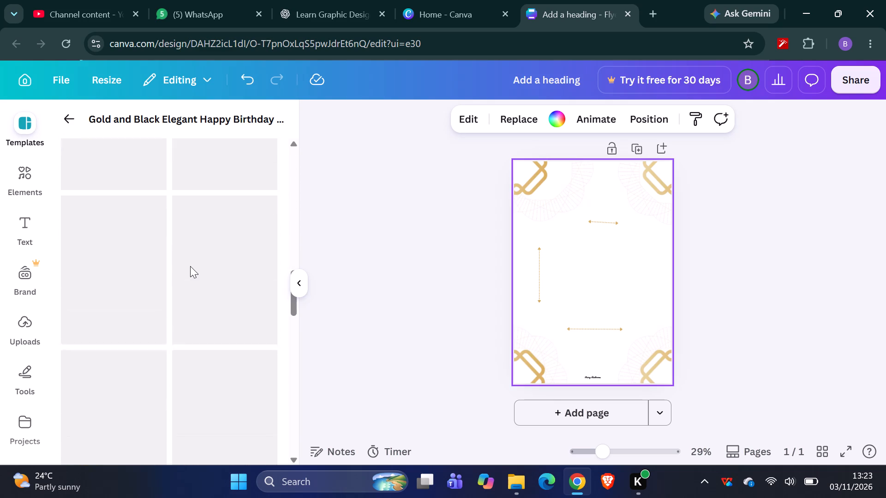
scroll(190, 266, up, 8)
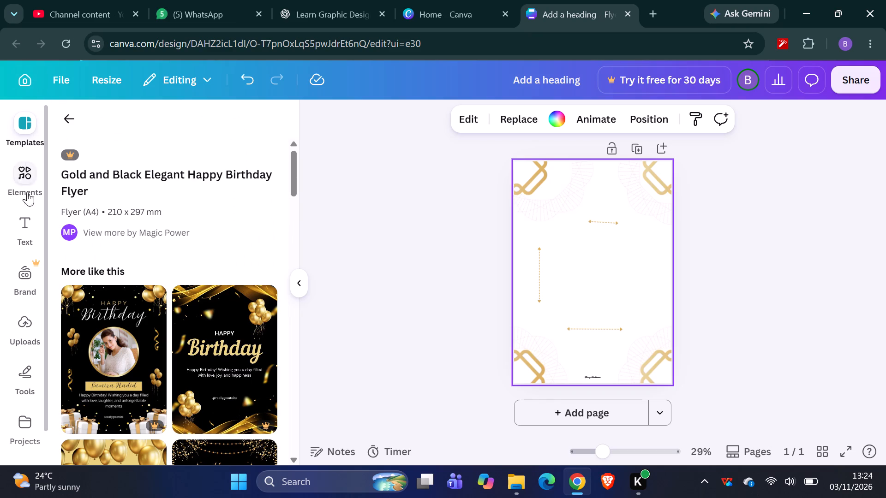
click(24, 131)
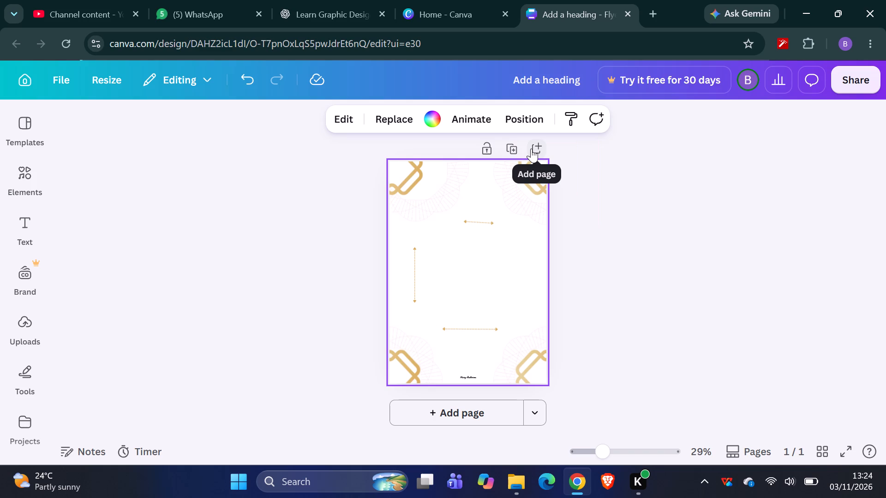
click(390, 124)
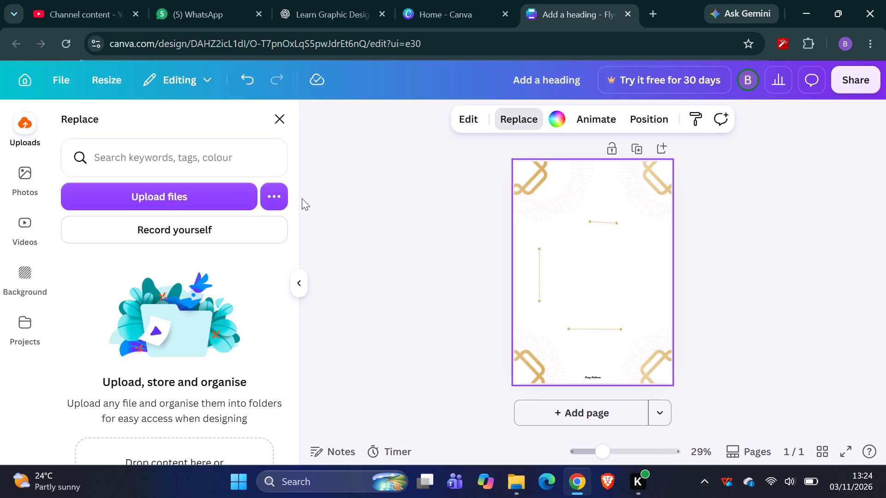
click(468, 113)
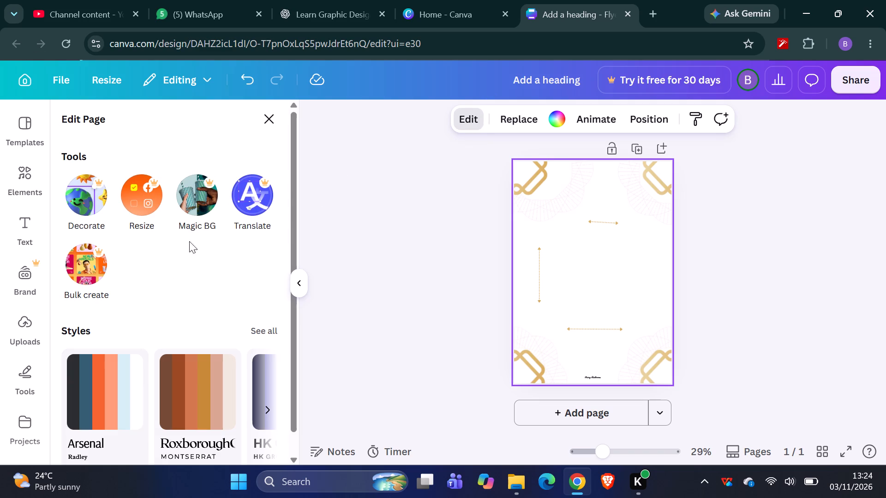
scroll(141, 419, down, 2)
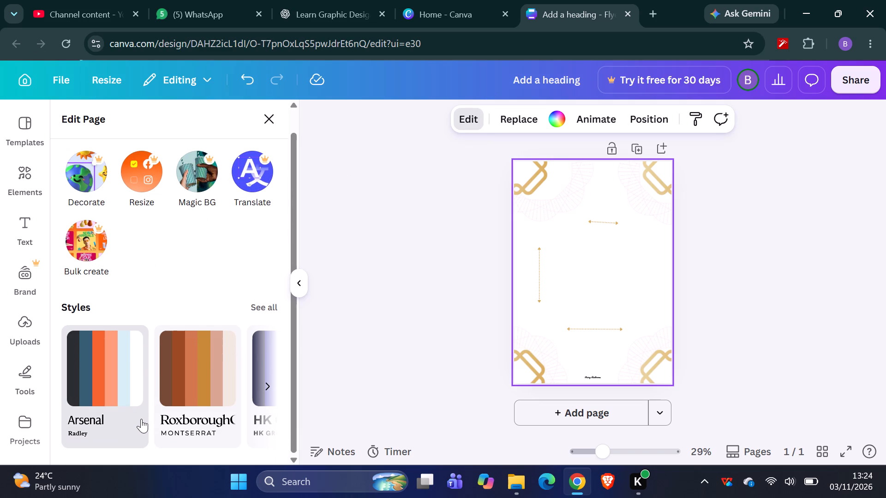
scroll(141, 419, down, 1)
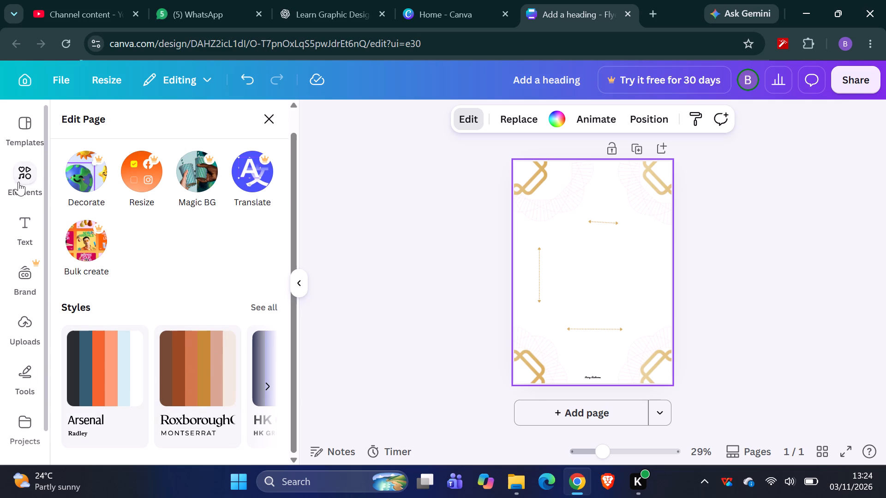
Search the elements library for "football".
click(19, 181)
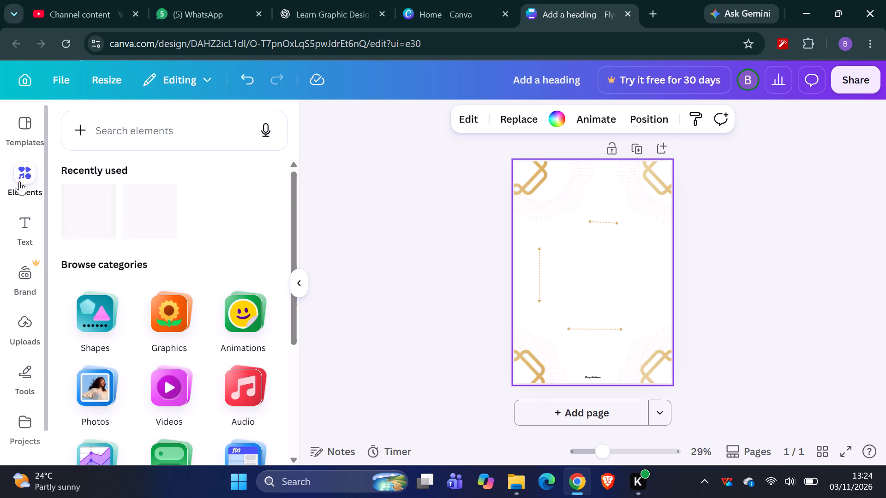
drag(19, 181, 57, 205)
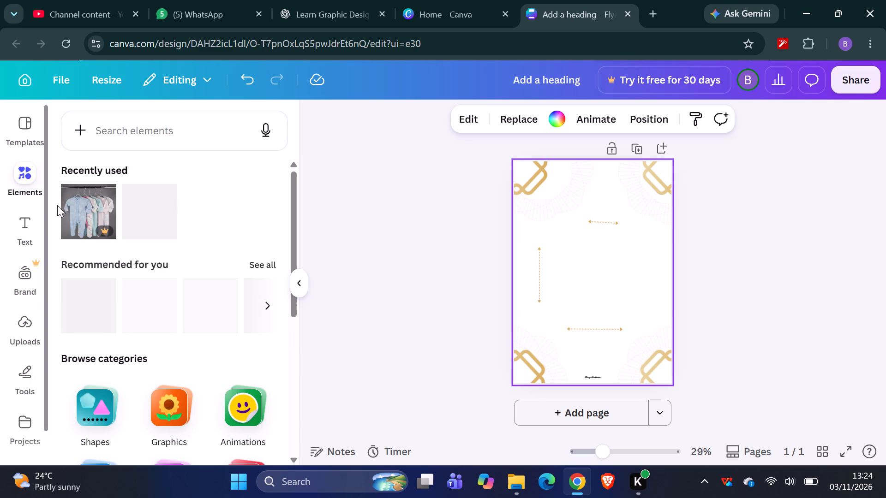
drag(57, 205, 68, 209)
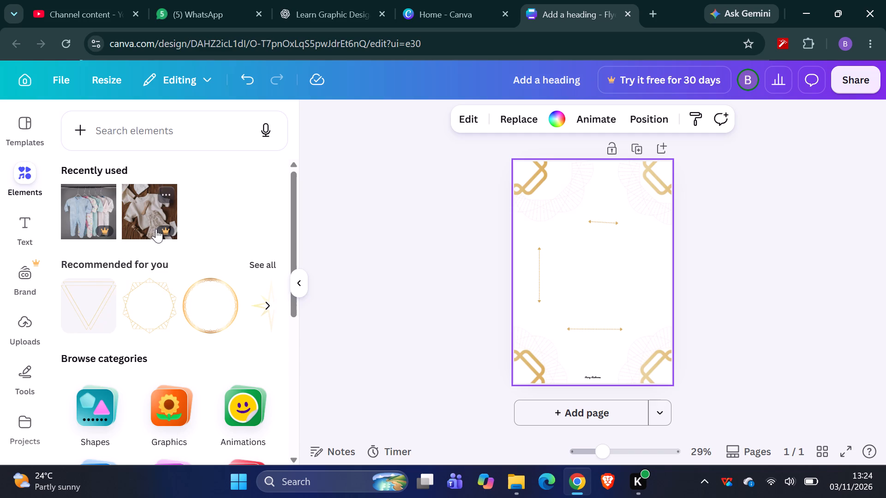
click(136, 130)
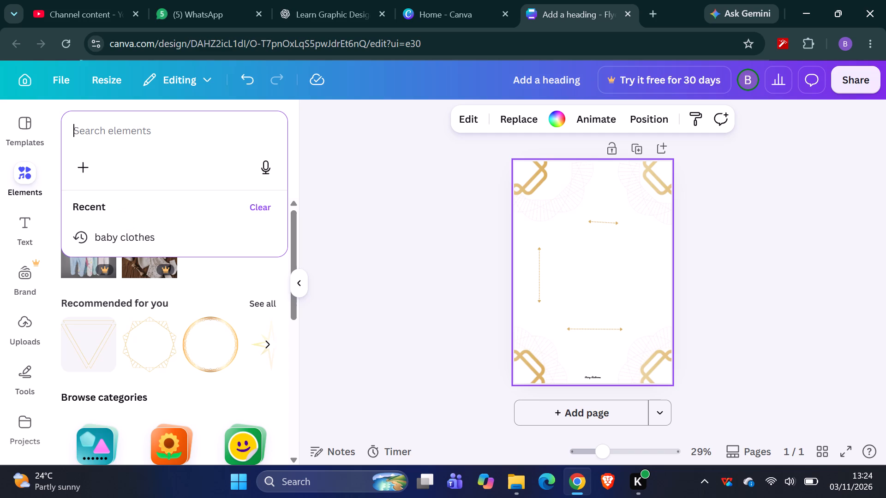
key(f)
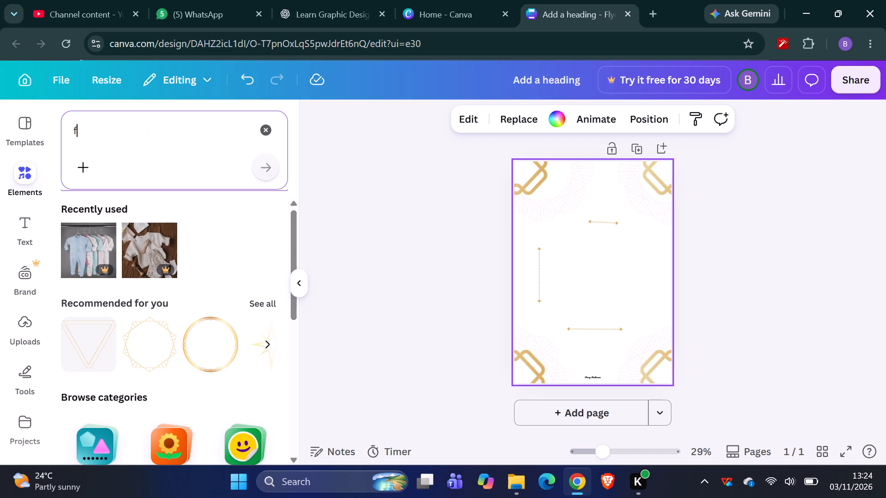
key(o)
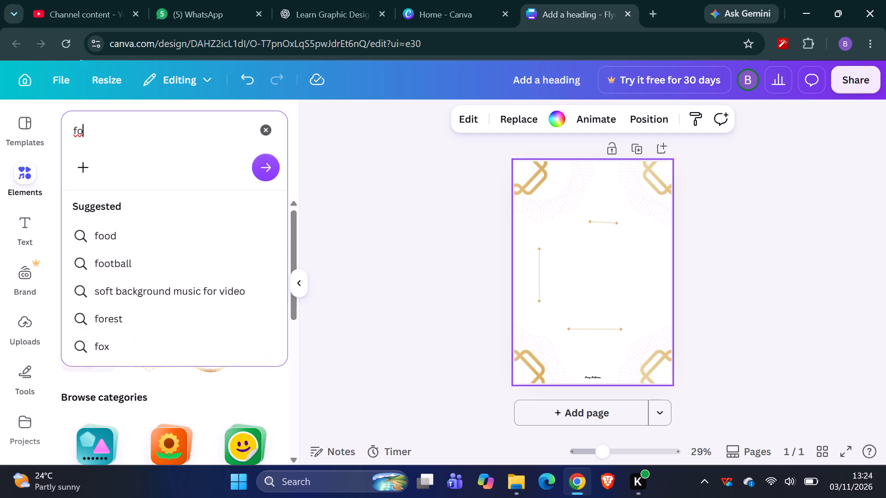
click(123, 256)
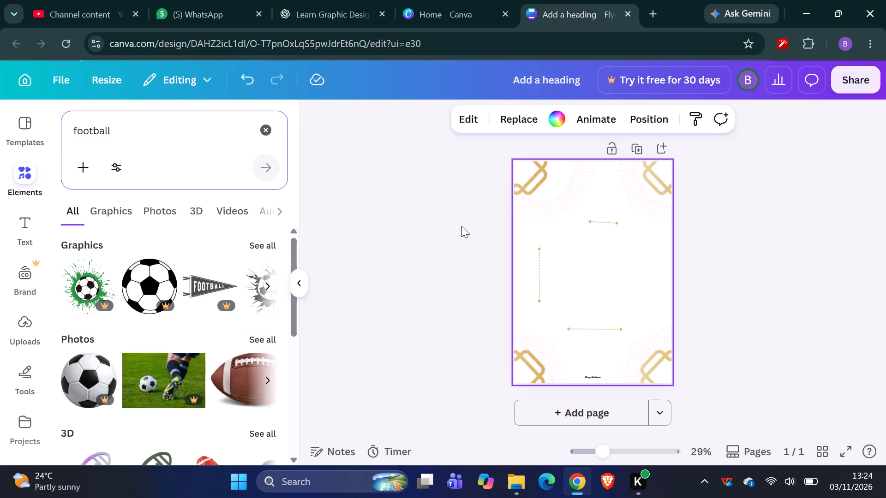
click(620, 256)
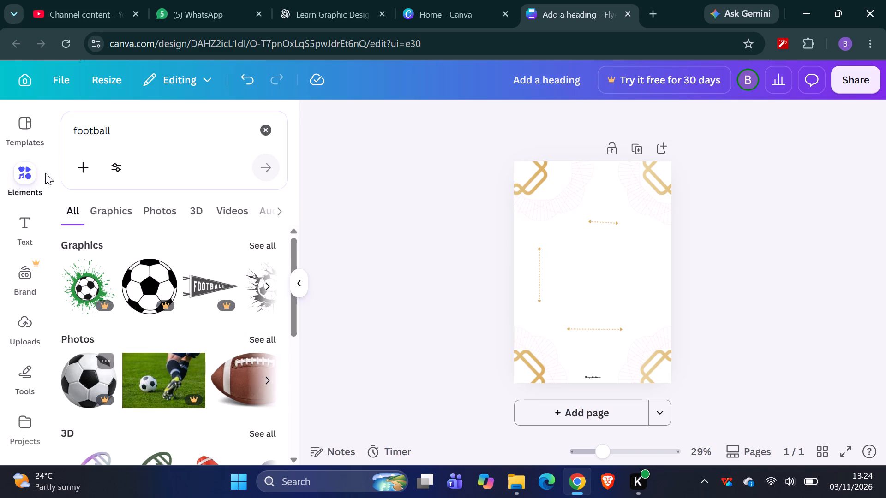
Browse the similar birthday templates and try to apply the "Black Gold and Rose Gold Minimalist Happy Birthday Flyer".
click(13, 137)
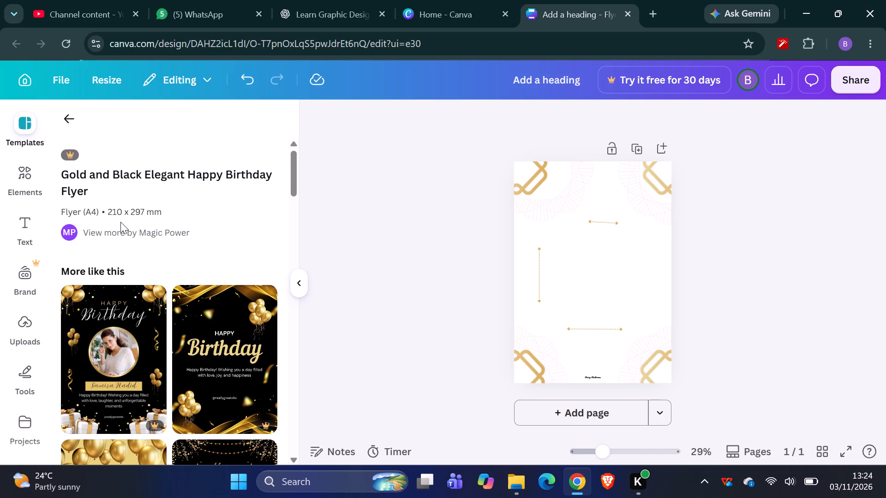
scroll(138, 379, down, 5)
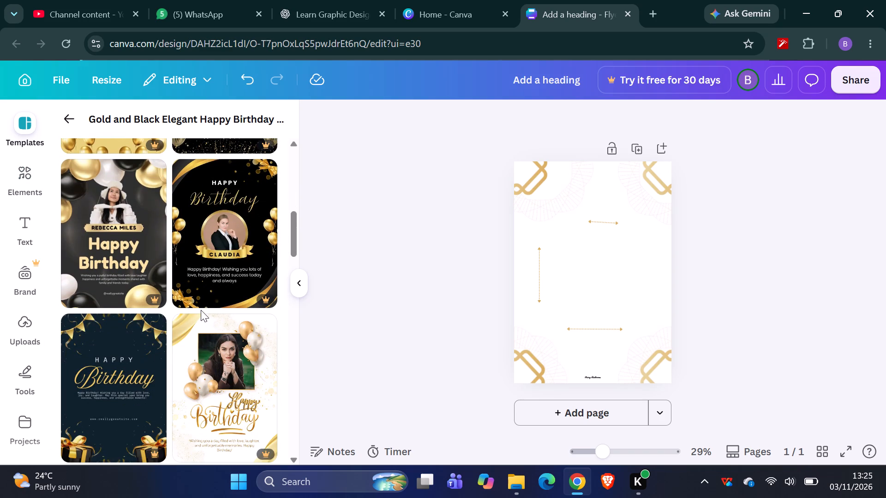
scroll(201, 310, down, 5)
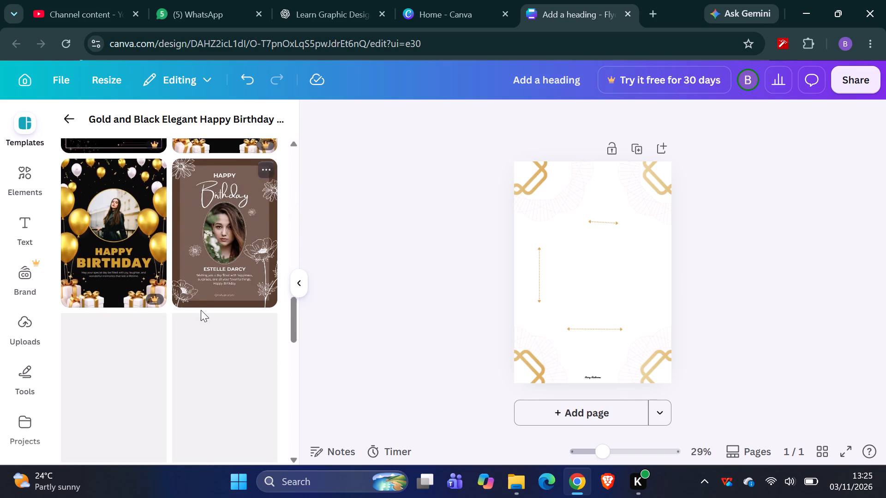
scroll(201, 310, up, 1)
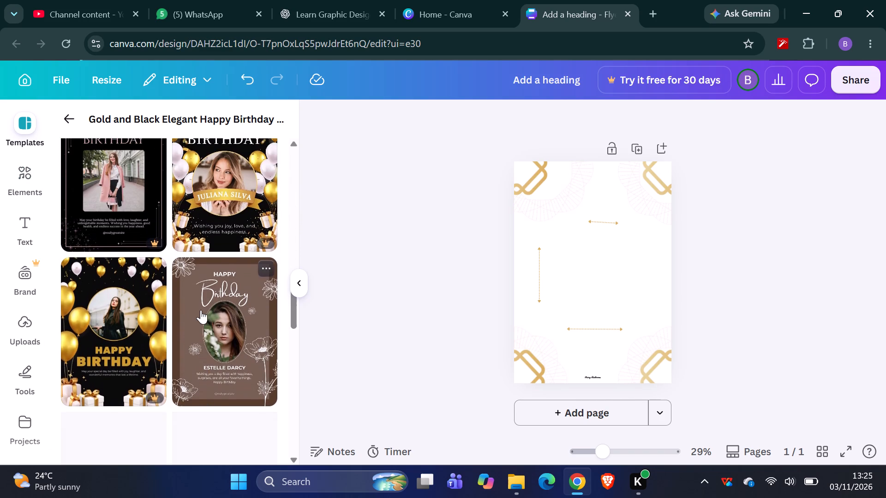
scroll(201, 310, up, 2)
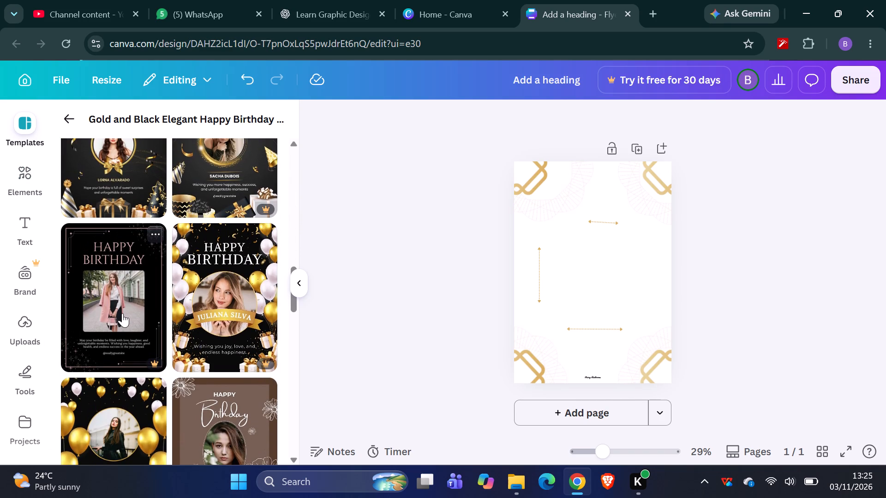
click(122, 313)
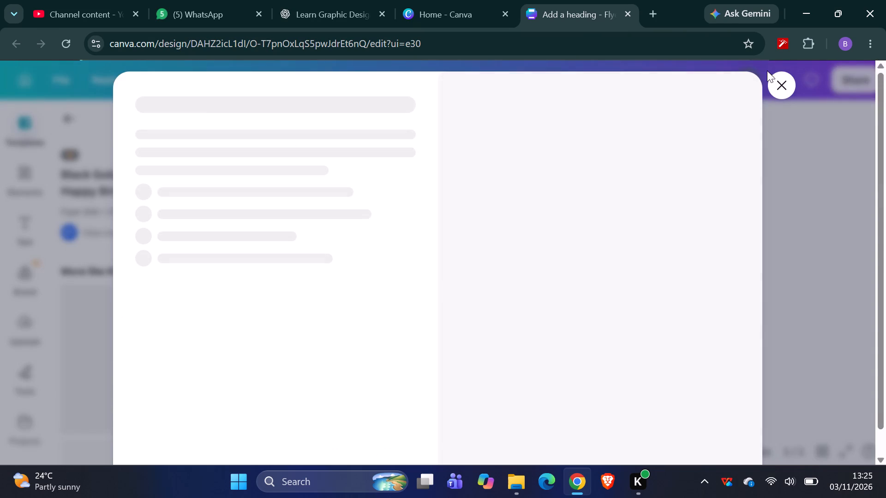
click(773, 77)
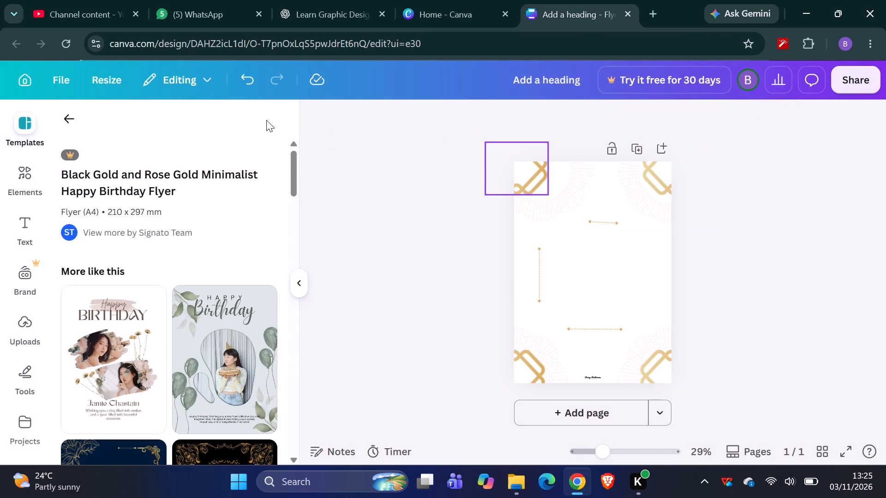
Reload the design page in the browser.
click(68, 42)
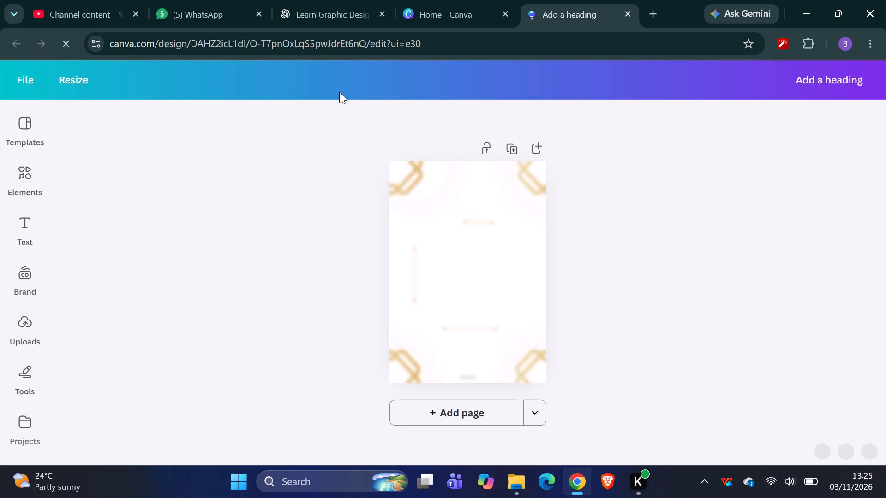
Replace the current page with the recently used "Black Modern Happy Birthday Flyer" template.
click(16, 132)
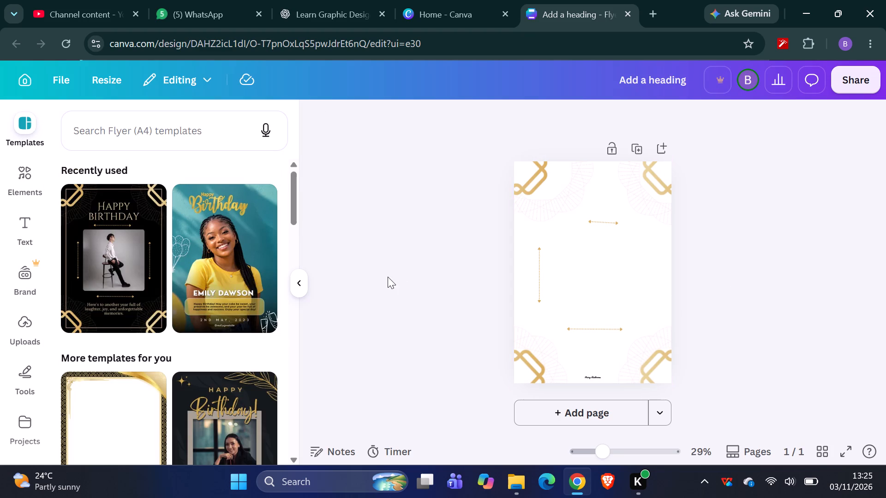
click(126, 247)
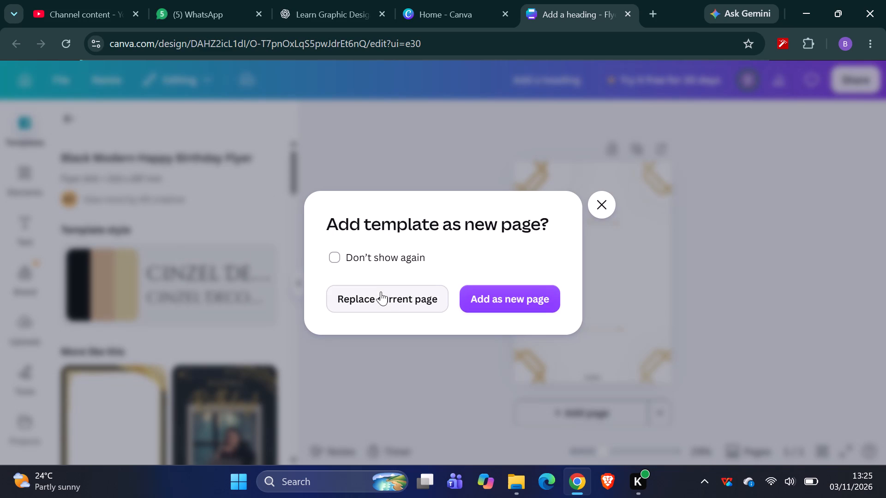
click(392, 298)
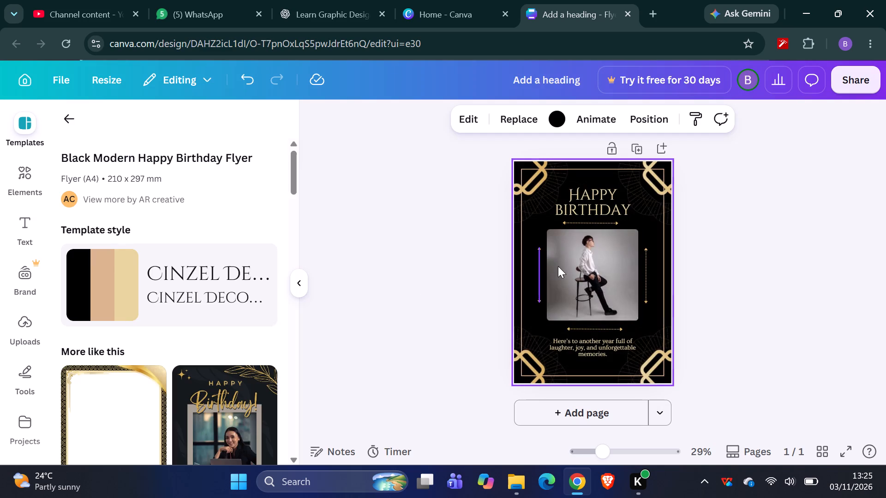
Delete the "Happy Birthday" heading, the message below the picture and the photo inside the centre frame.
click(619, 199)
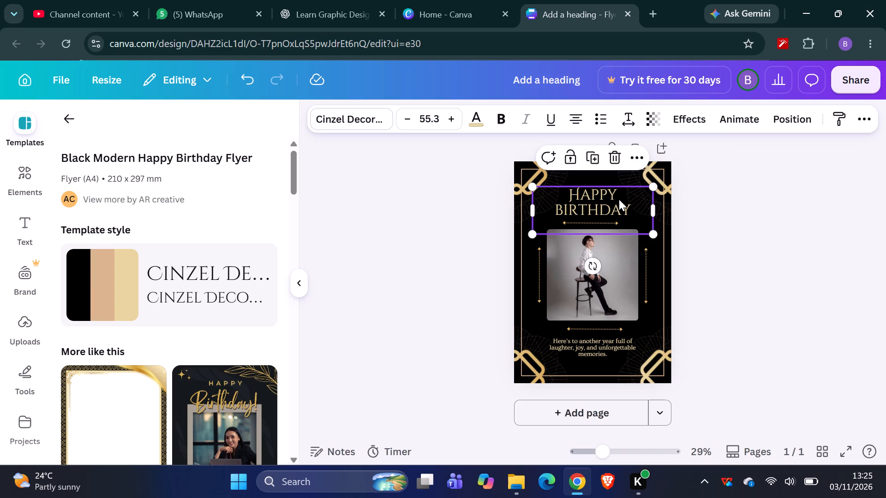
key(BackSpace)
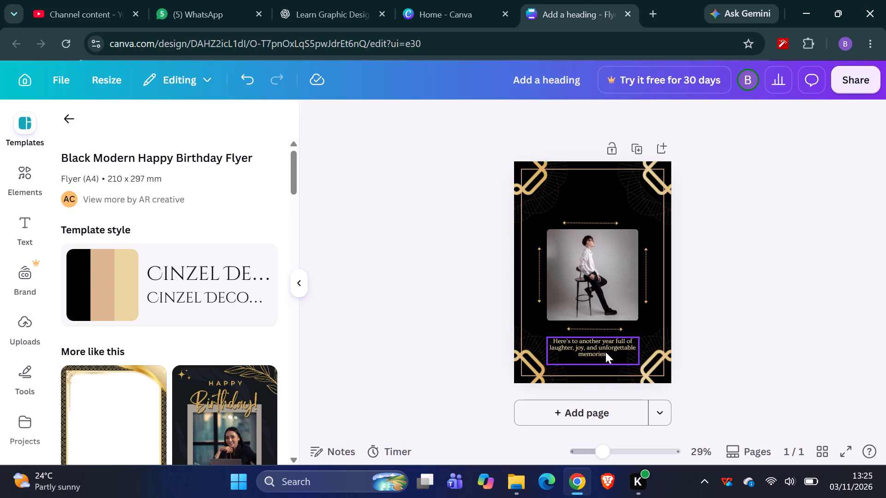
click(609, 350)
key(BackSpace)
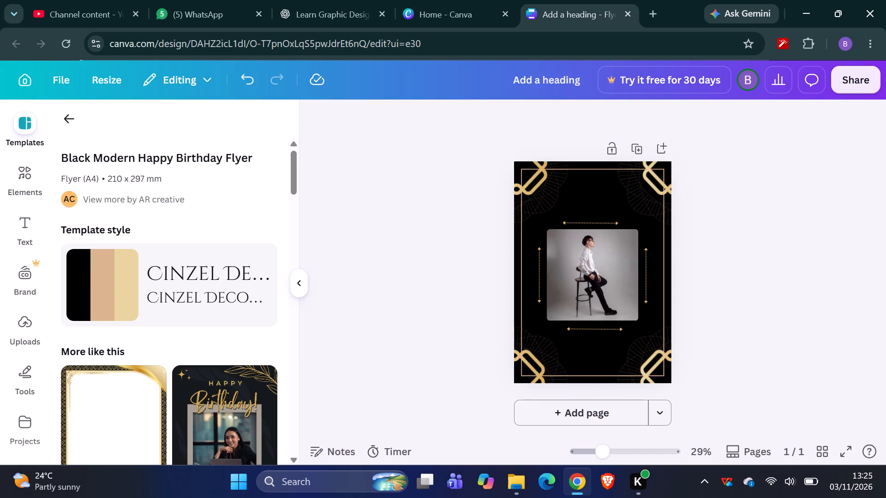
click(607, 255)
key(BackSpace)
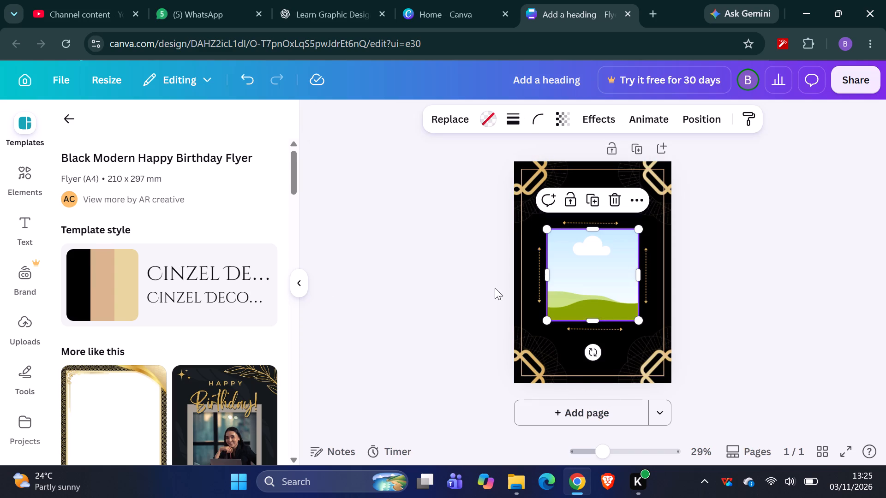
Search the elements library for "football" and add the photo of a player kicking a ball on grass to the page.
click(23, 184)
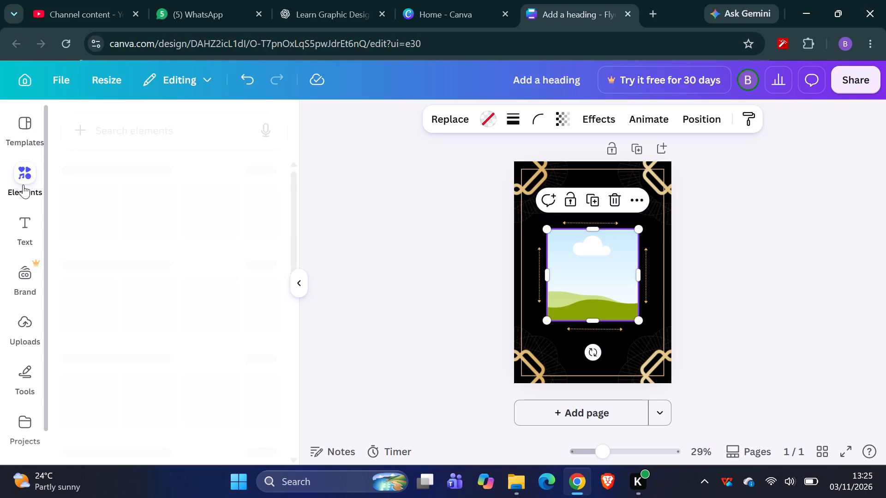
click(168, 139)
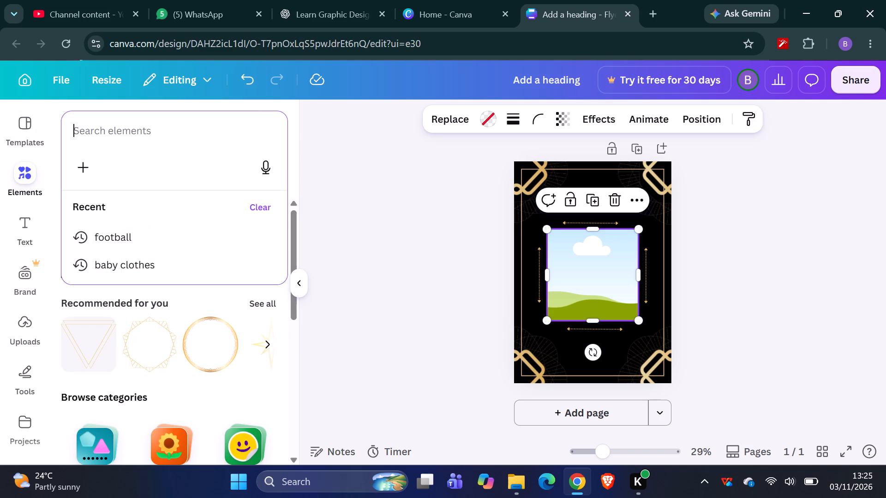
text(foot)
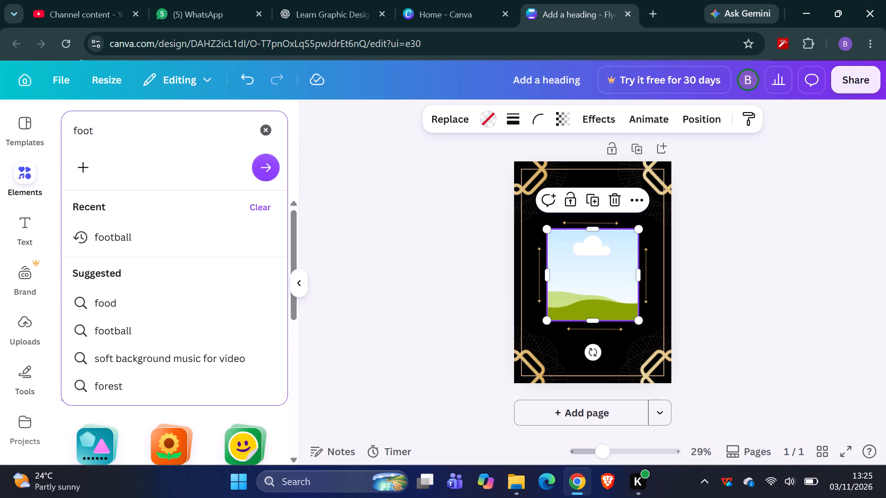
text(ball)
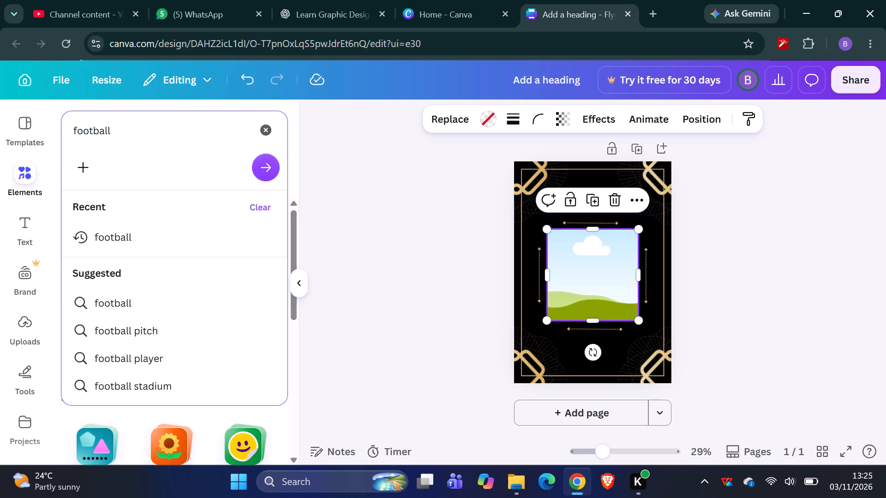
click(124, 237)
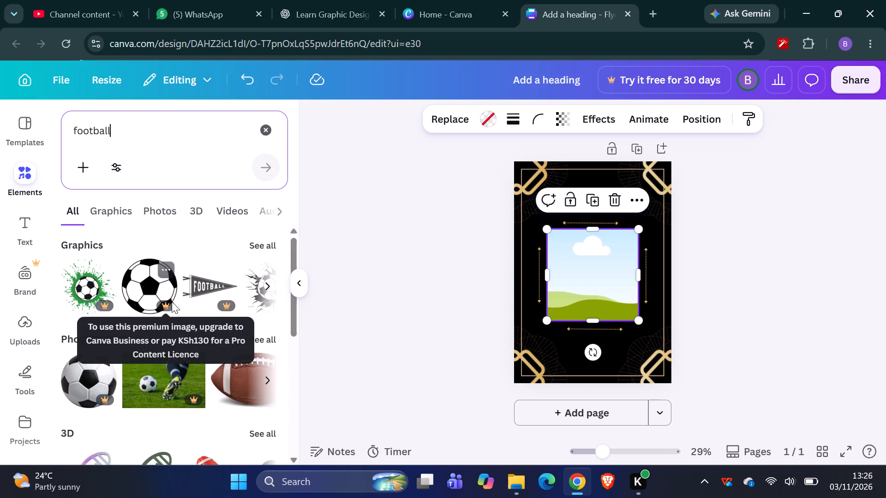
scroll(172, 302, down, 2)
click(172, 302)
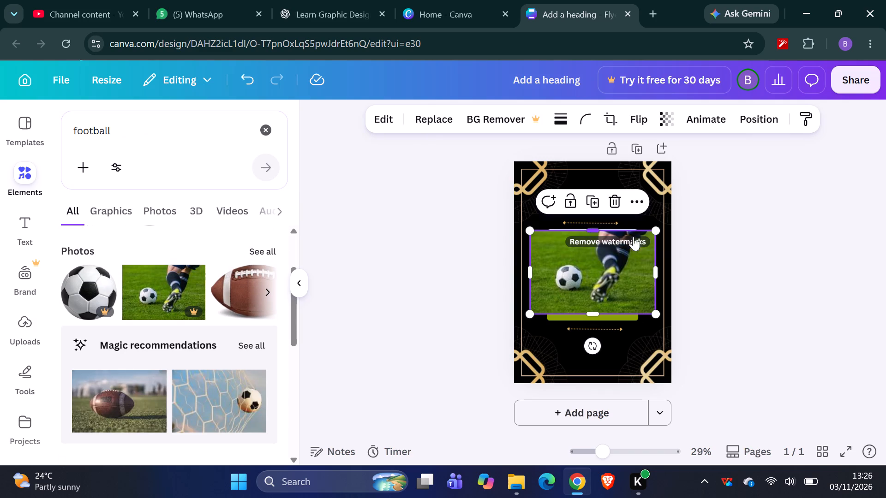
click(706, 237)
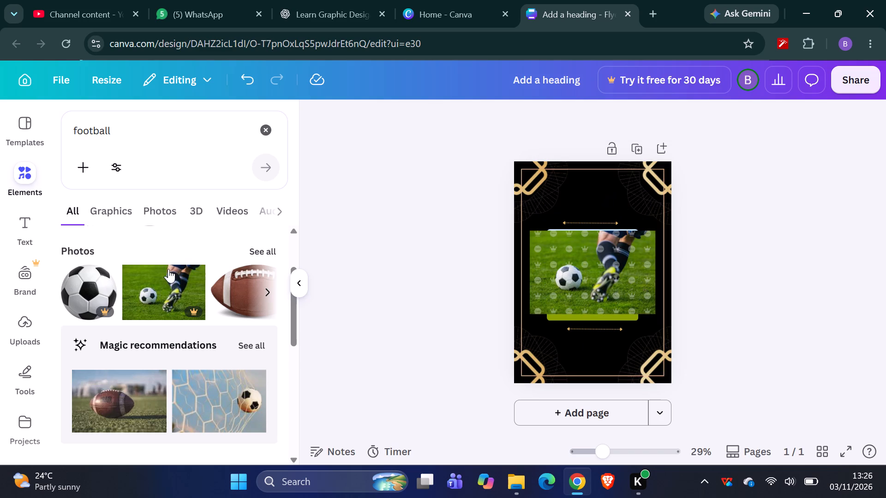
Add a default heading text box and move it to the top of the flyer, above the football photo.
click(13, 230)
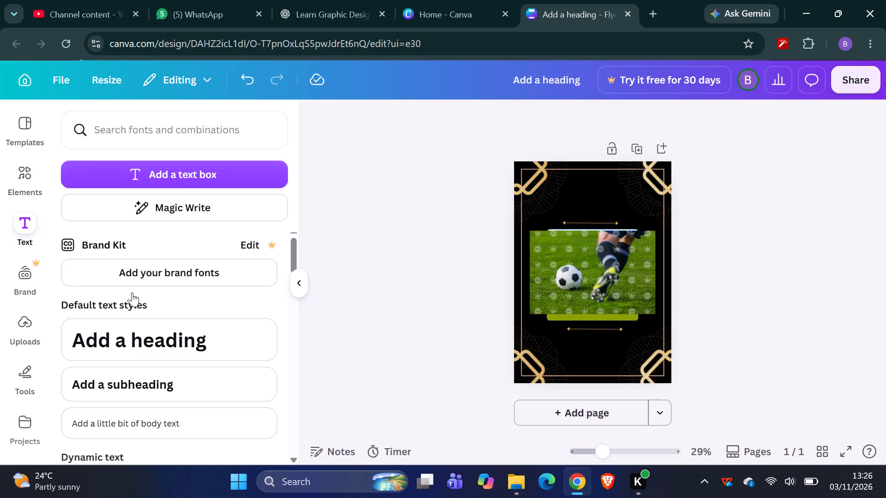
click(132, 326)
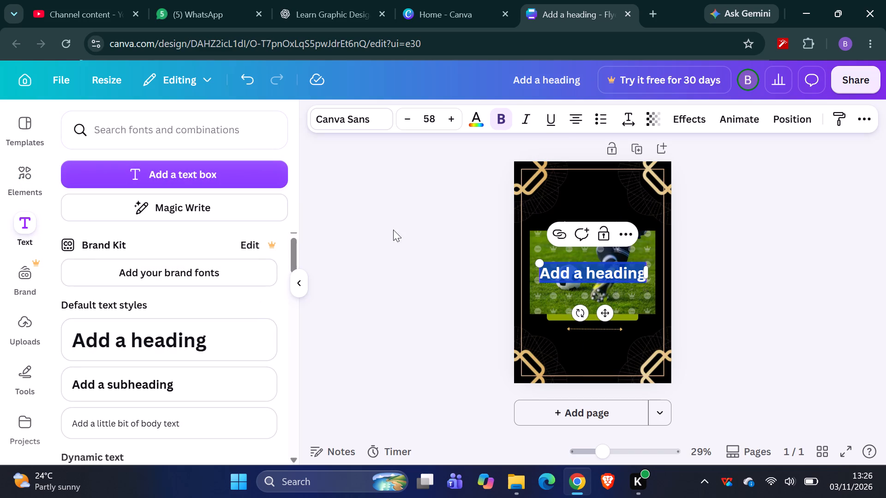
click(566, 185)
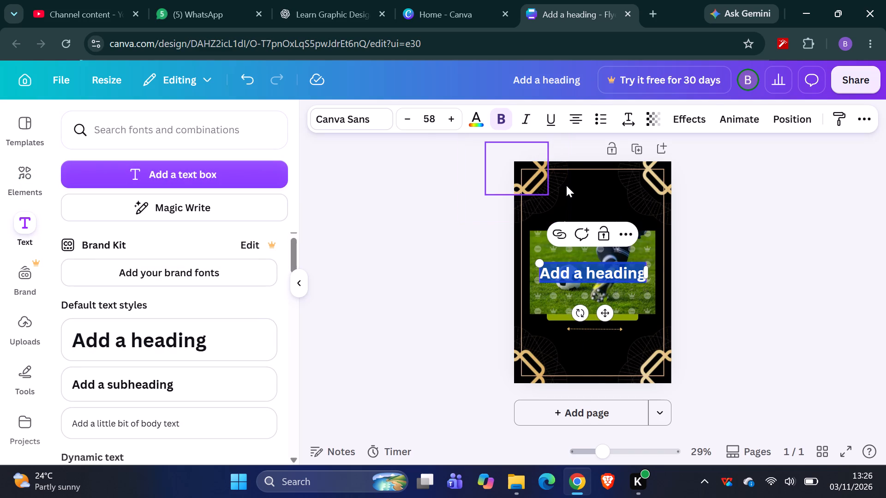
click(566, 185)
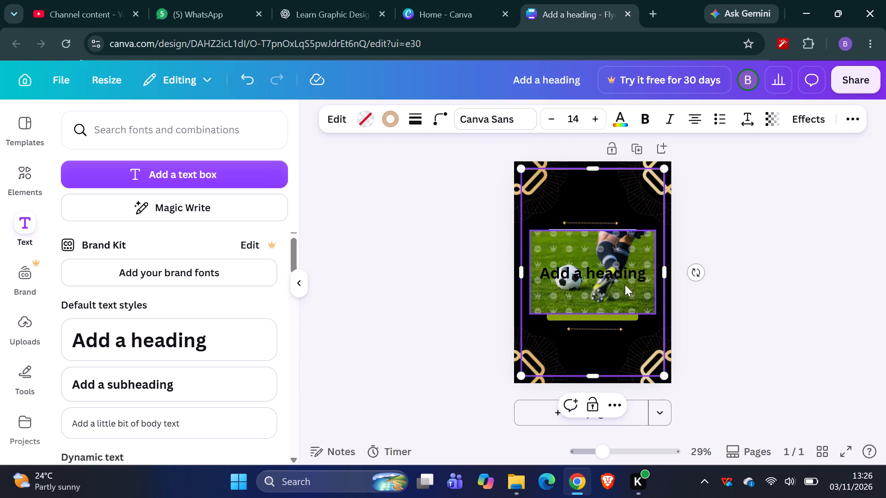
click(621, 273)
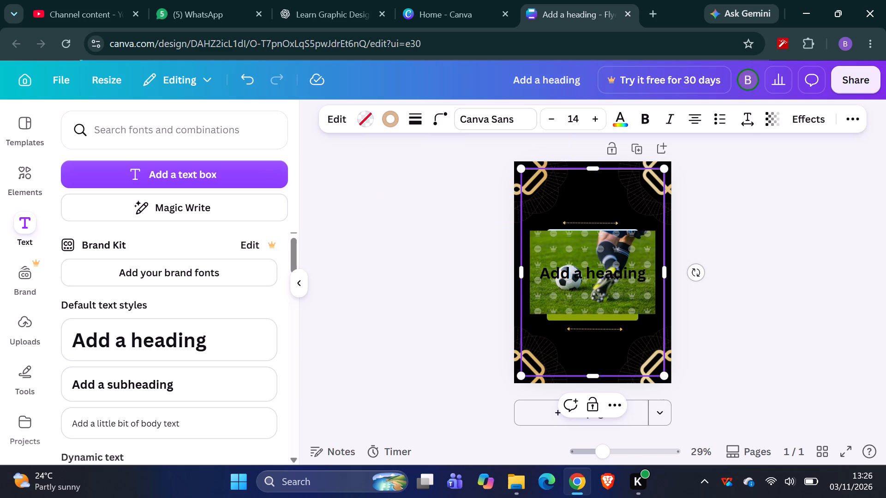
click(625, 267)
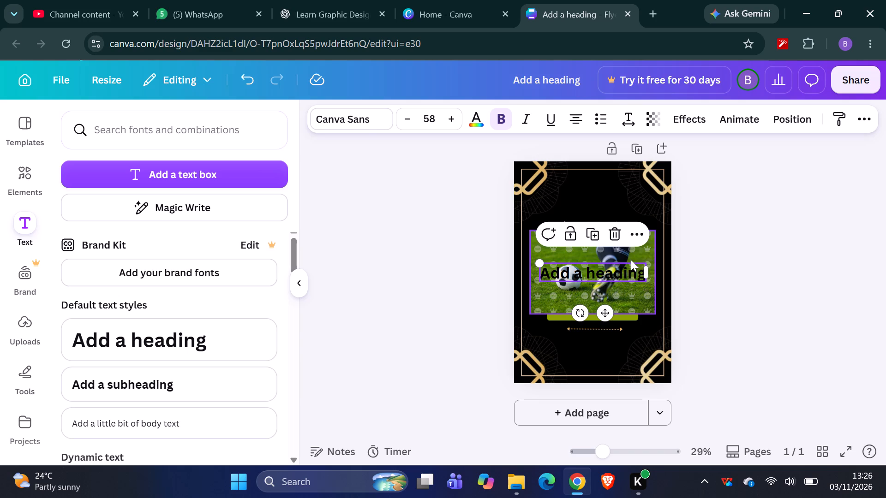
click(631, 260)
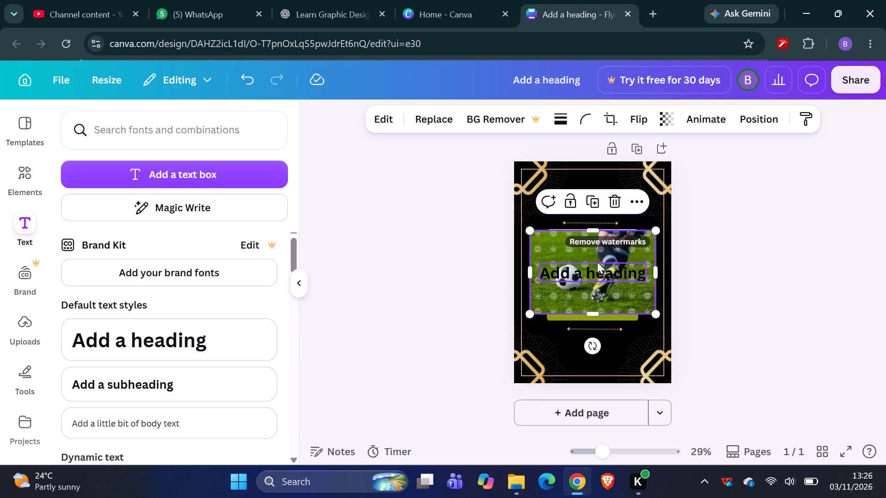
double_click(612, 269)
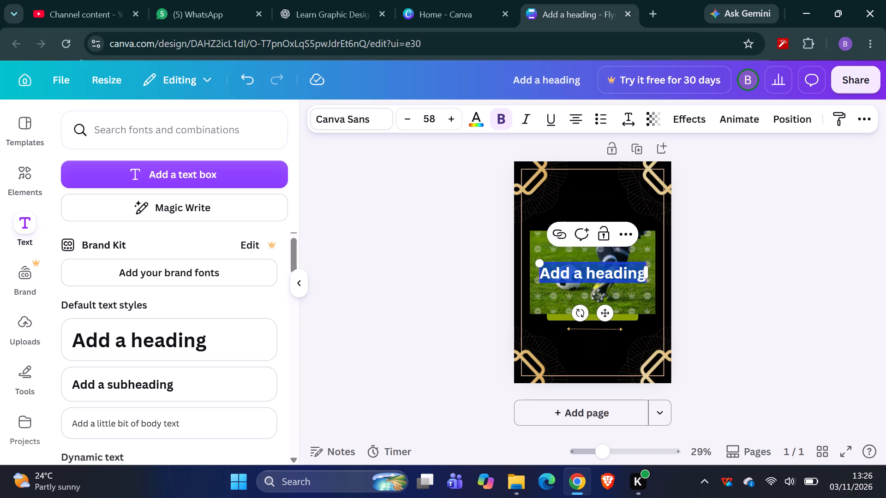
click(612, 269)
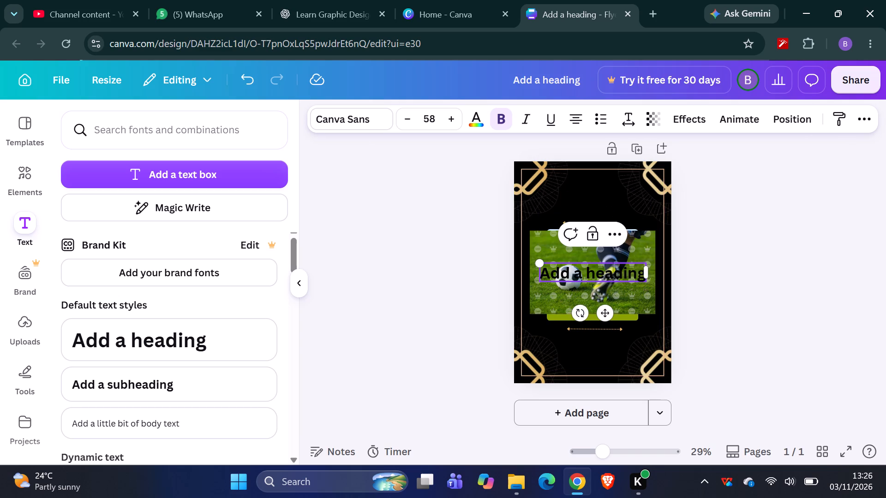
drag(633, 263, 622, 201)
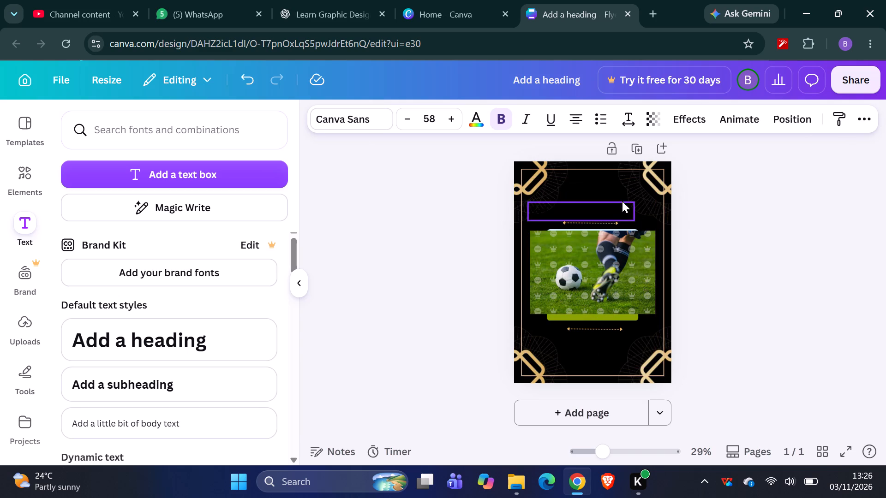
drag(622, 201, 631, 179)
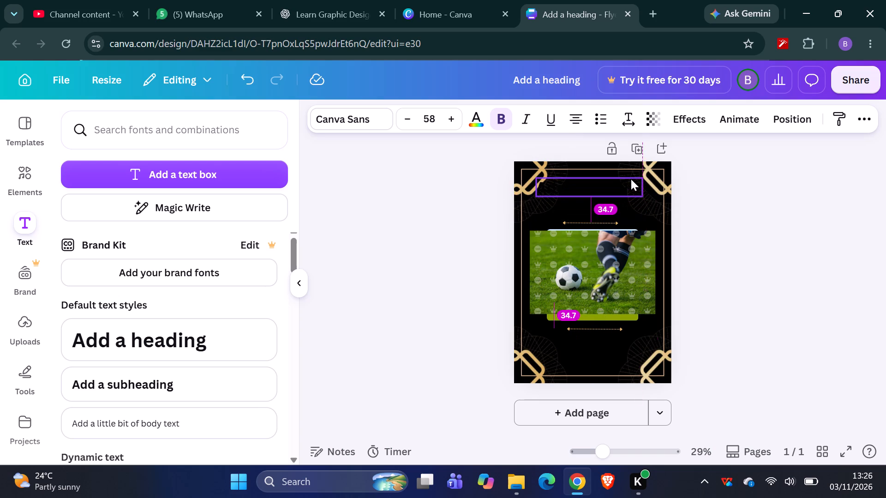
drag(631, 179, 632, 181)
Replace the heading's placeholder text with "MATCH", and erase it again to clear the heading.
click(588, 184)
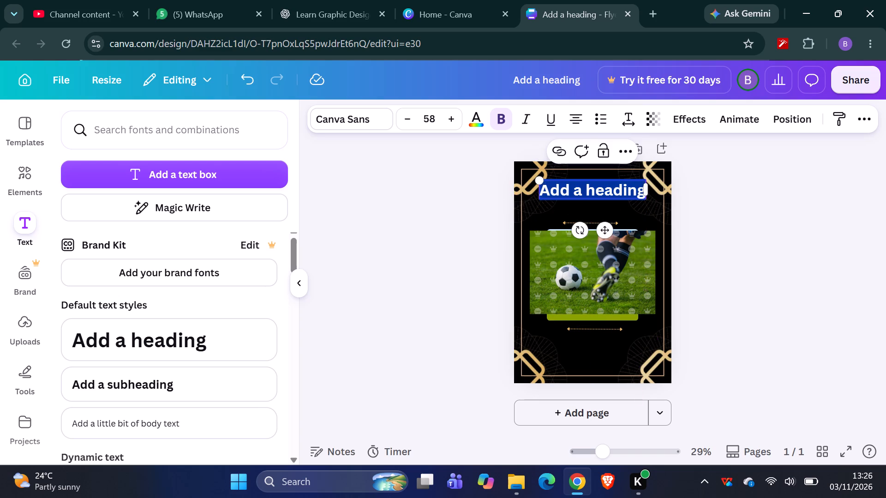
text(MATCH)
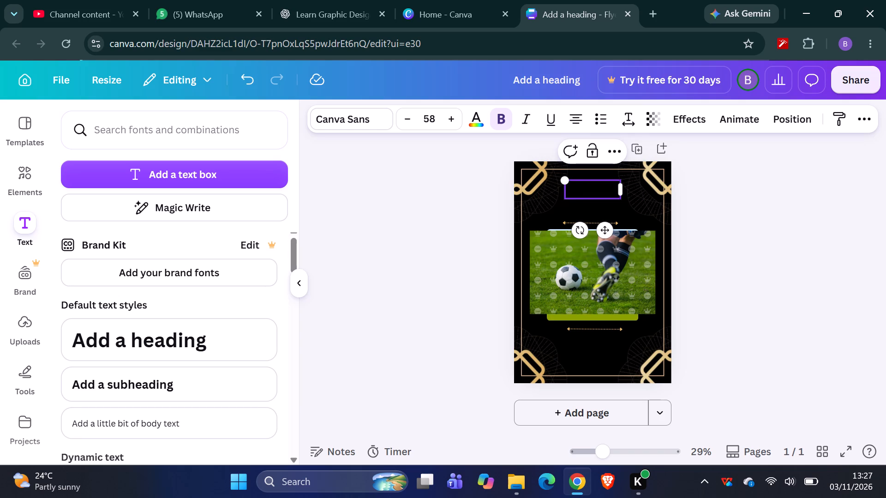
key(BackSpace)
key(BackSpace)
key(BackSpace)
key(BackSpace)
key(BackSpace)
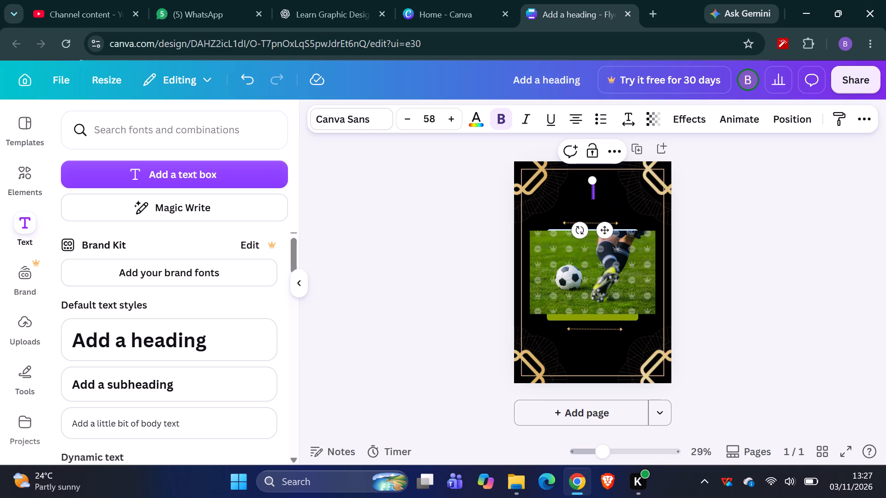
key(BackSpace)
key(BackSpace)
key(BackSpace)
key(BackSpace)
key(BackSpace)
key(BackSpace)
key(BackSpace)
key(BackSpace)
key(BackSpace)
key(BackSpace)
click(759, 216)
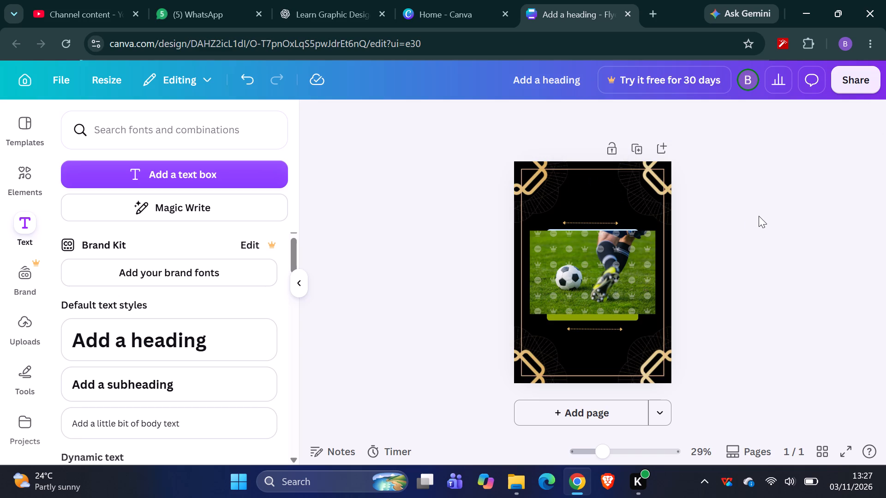
Delete the thin gold border outline and the black background colour from the flyer page.
click(626, 188)
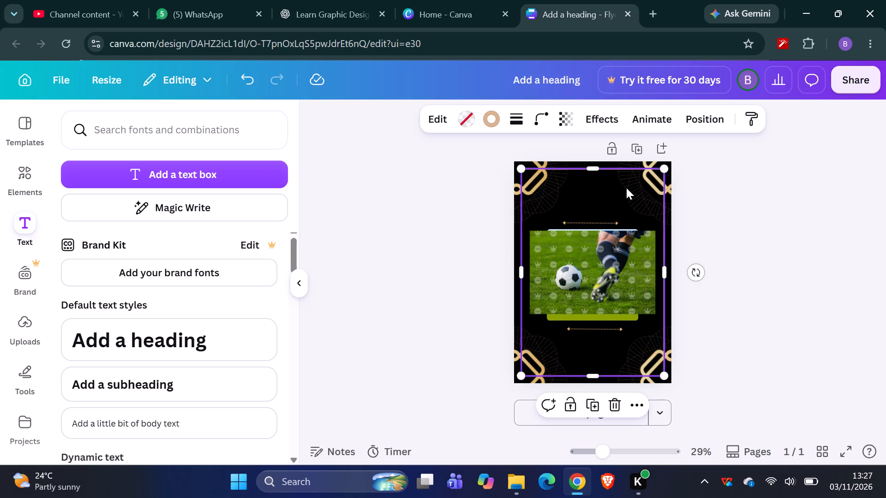
key(BackSpace)
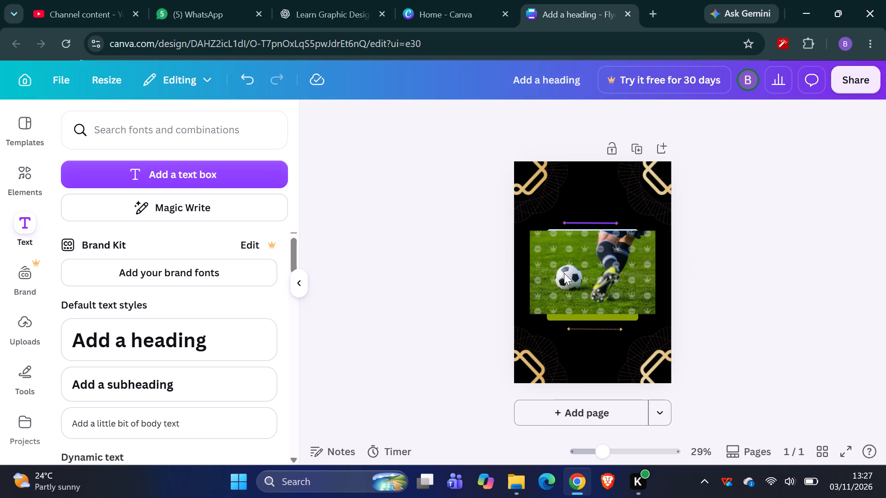
click(587, 209)
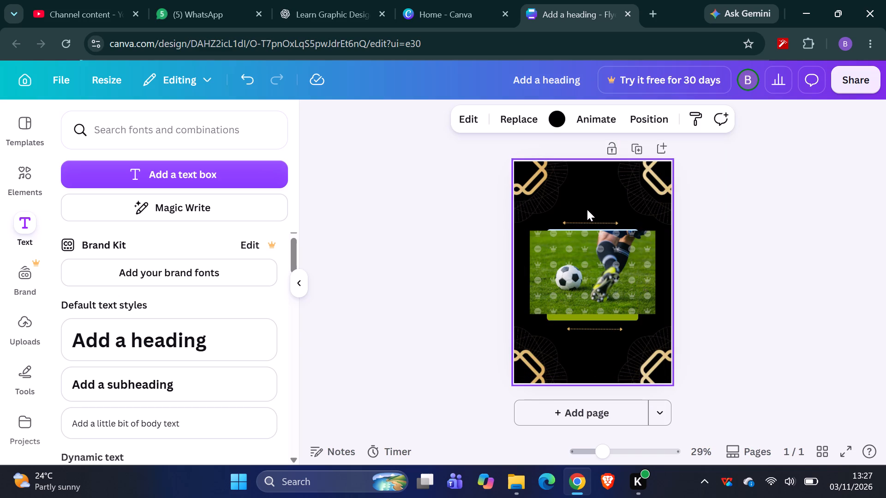
key(BackSpace)
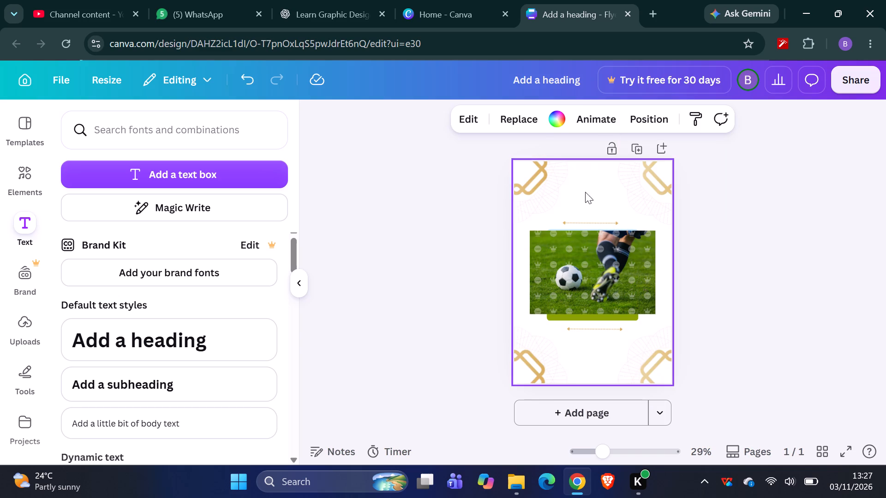
Delete the green shape behind the football photo.
click(584, 319)
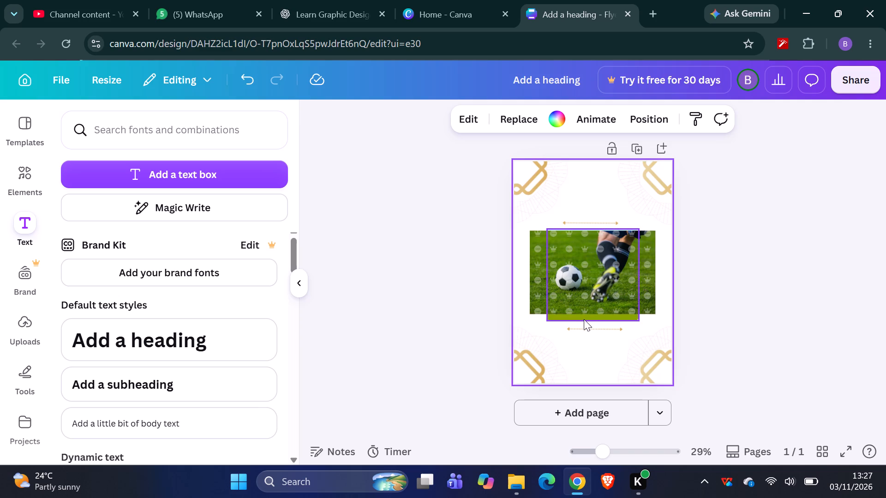
key(BackSpace)
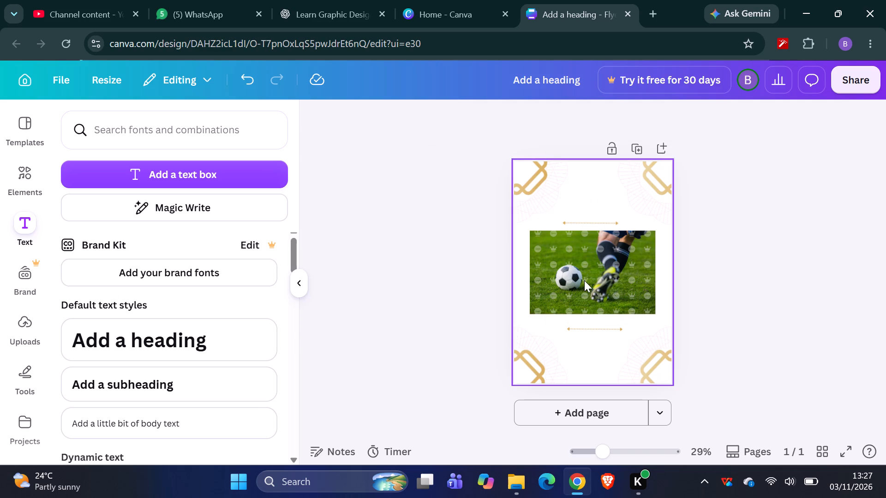
Add a default heading text box and move it to the centre of the blank area above the football photo.
click(600, 199)
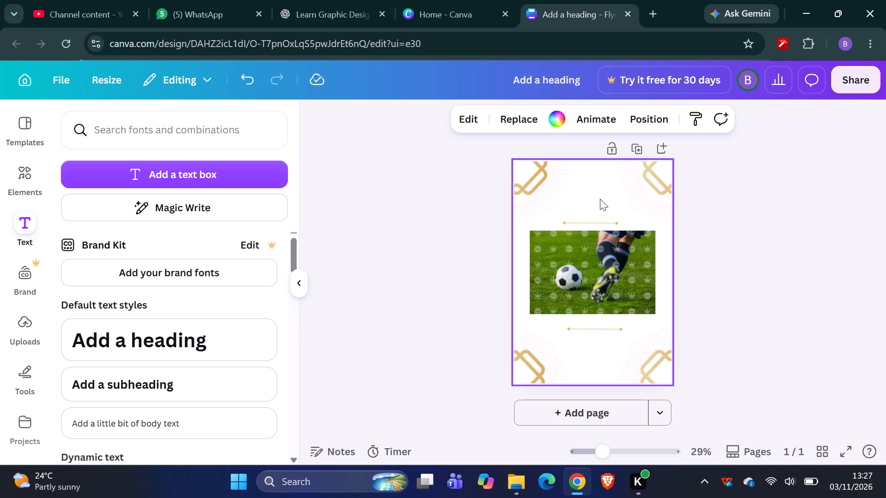
click(31, 237)
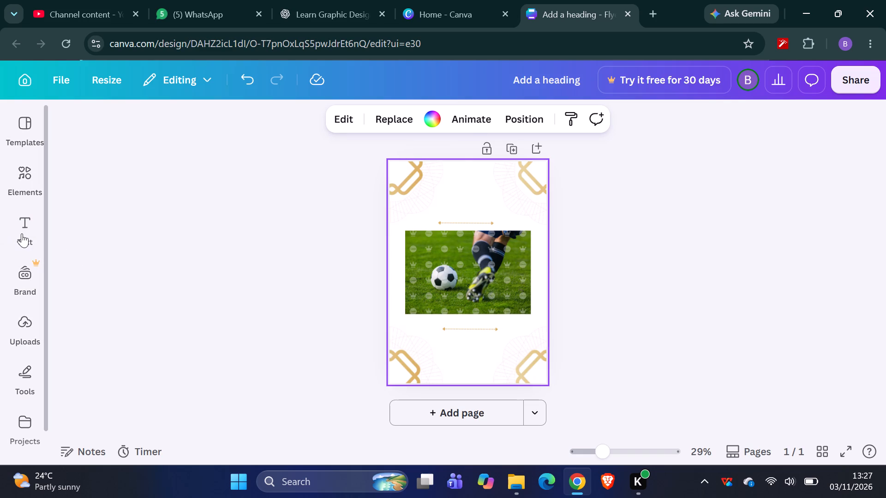
click(22, 233)
click(105, 334)
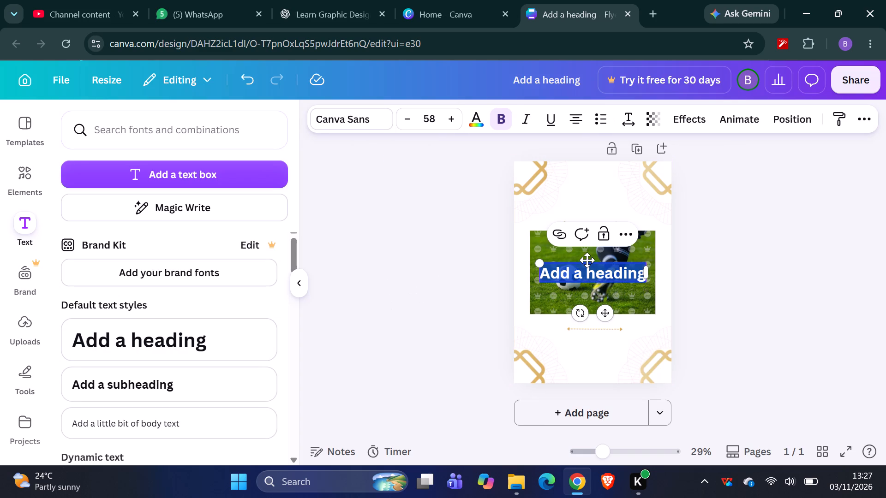
drag(587, 260, 595, 195)
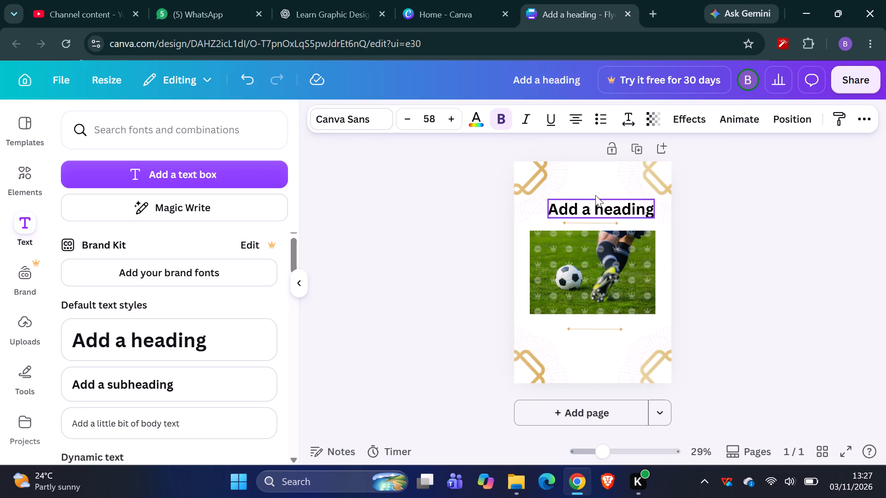
drag(595, 195, 588, 182)
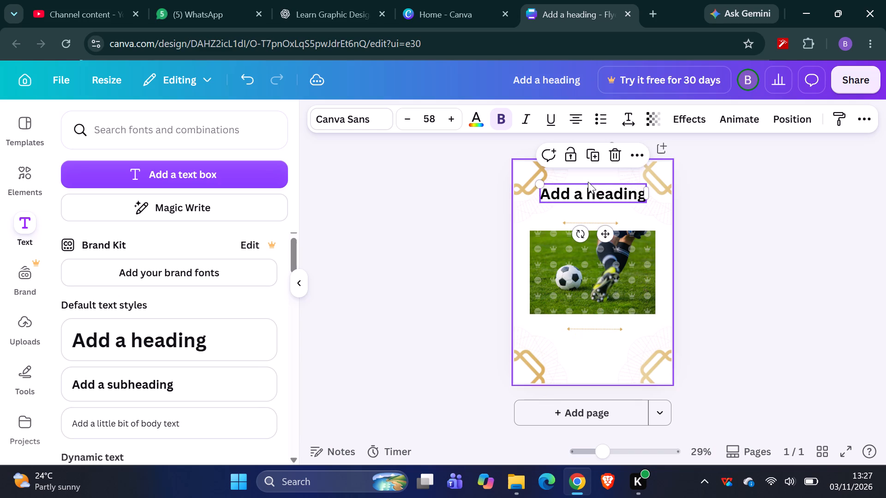
Replace the heading's placeholder text with "MATCH DAY".
double_click(606, 193)
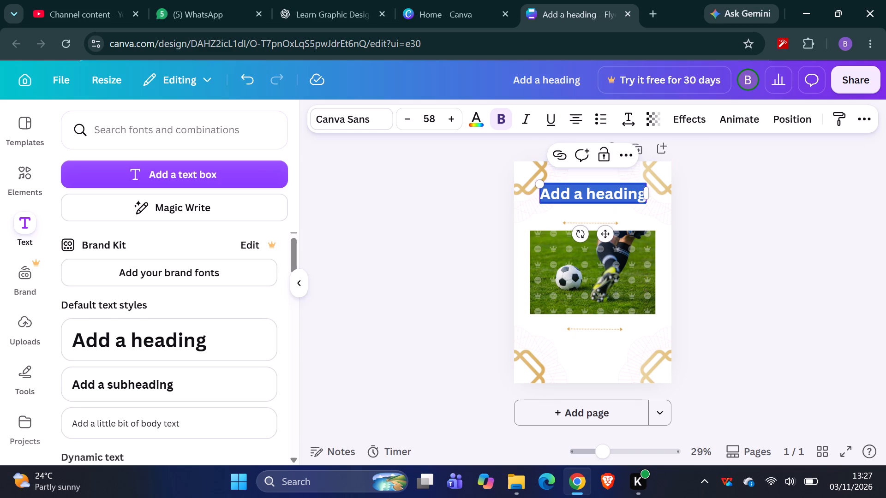
text(MA)
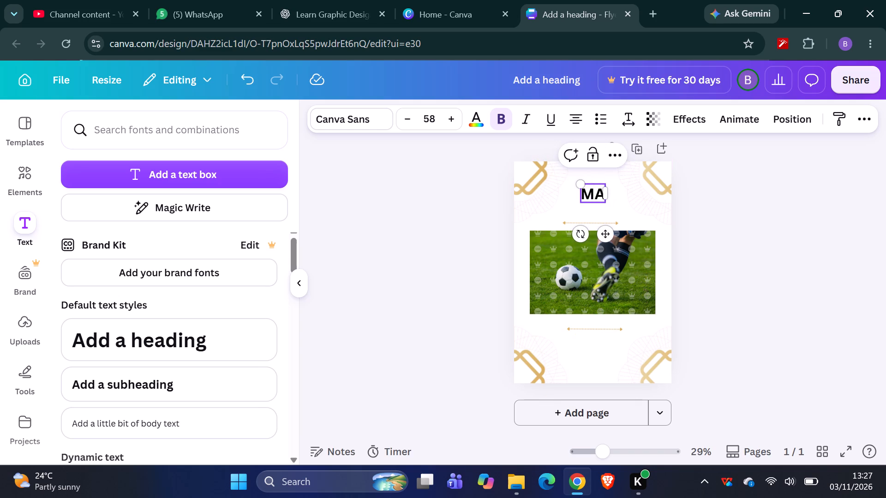
key(c)
key(BackSpace)
text(TCH)
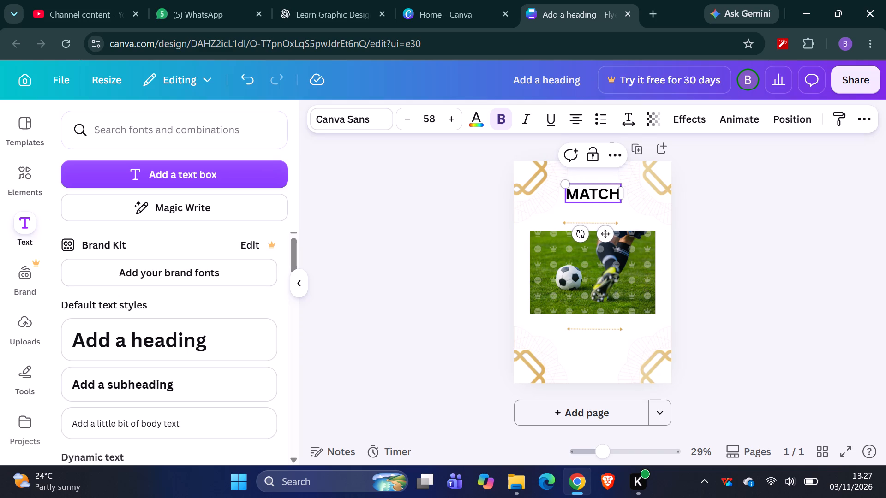
key(space)
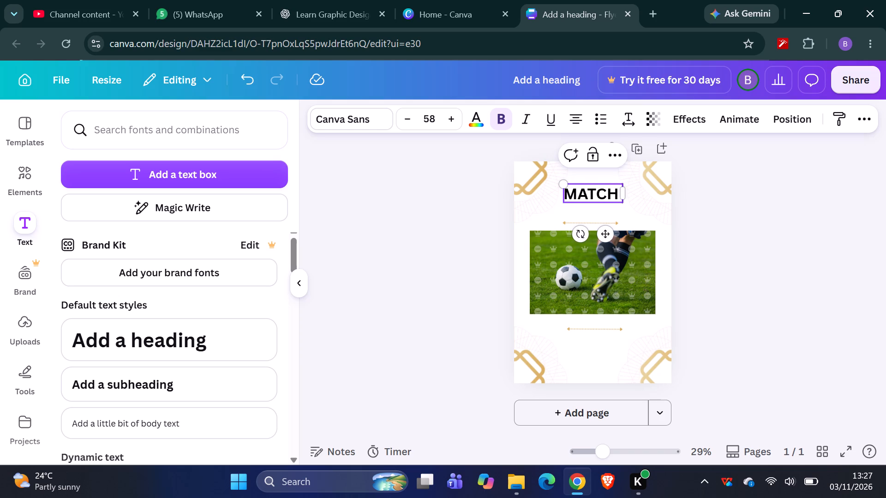
text(DA)
key(t)
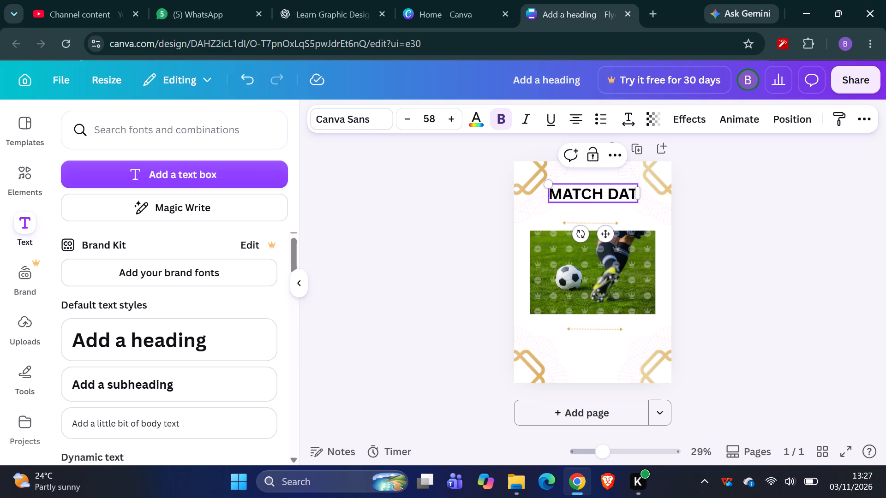
key(BackSpace)
key(y)
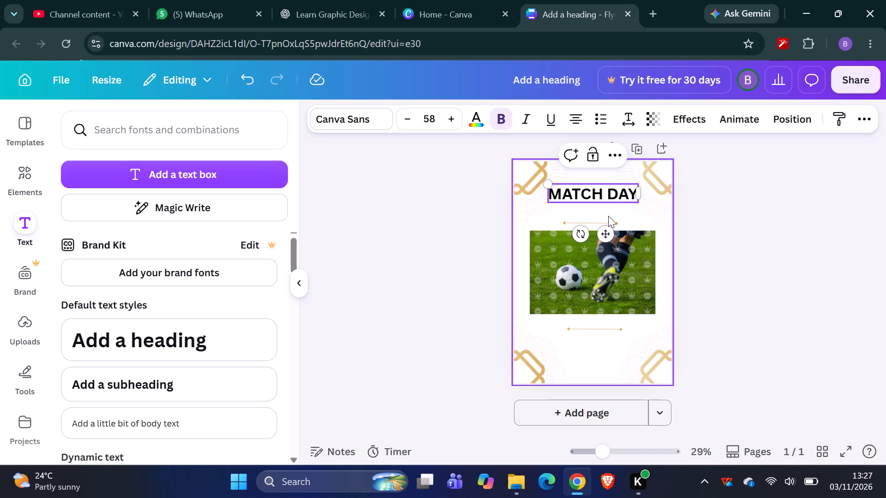
Add a default subheading text box directly beneath the MATCH DAY heading, keeping only one and clearing the duplicate.
click(243, 387)
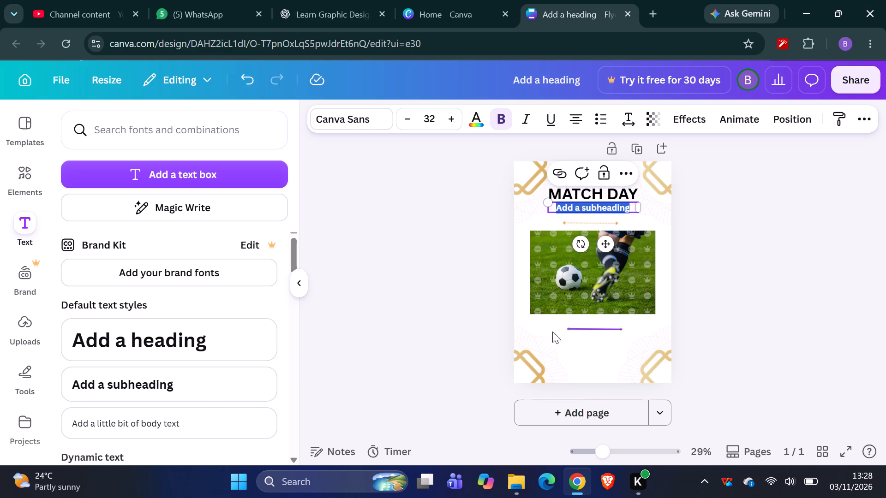
click(198, 372)
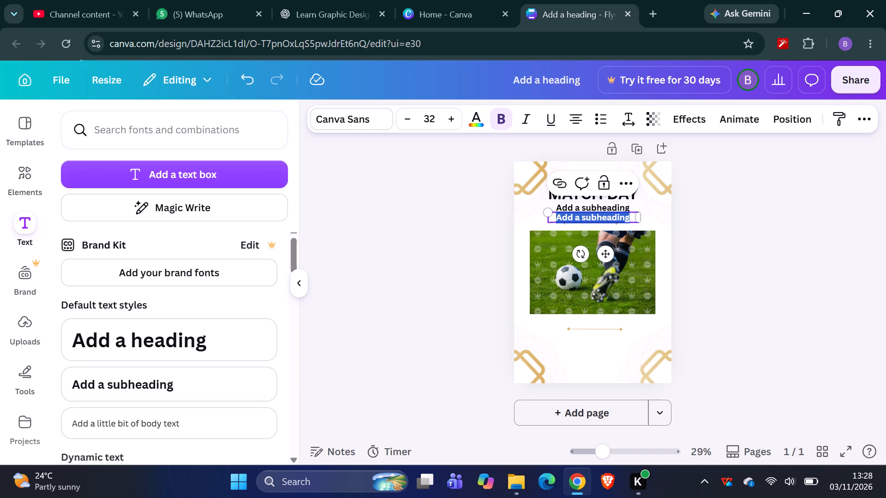
key(BackSpace)
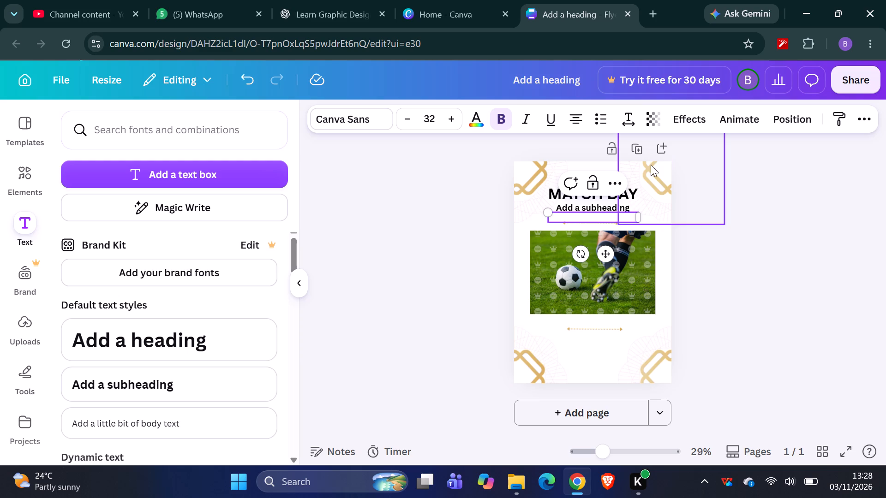
click(591, 204)
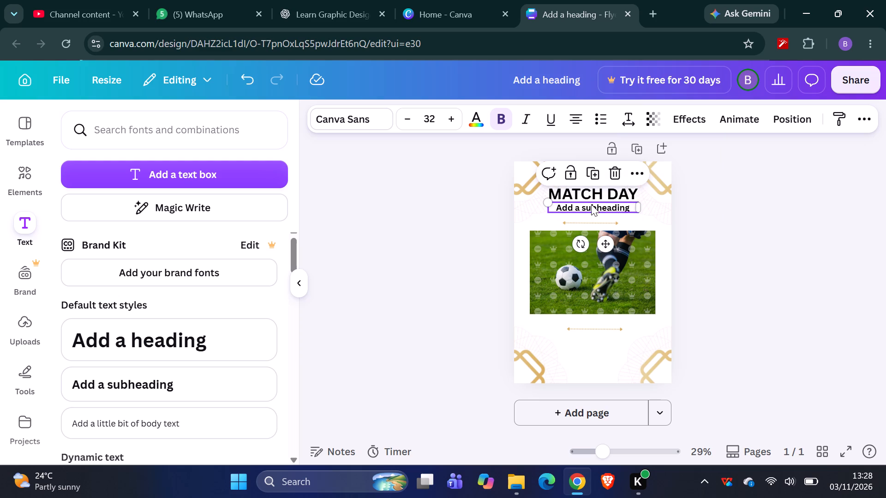
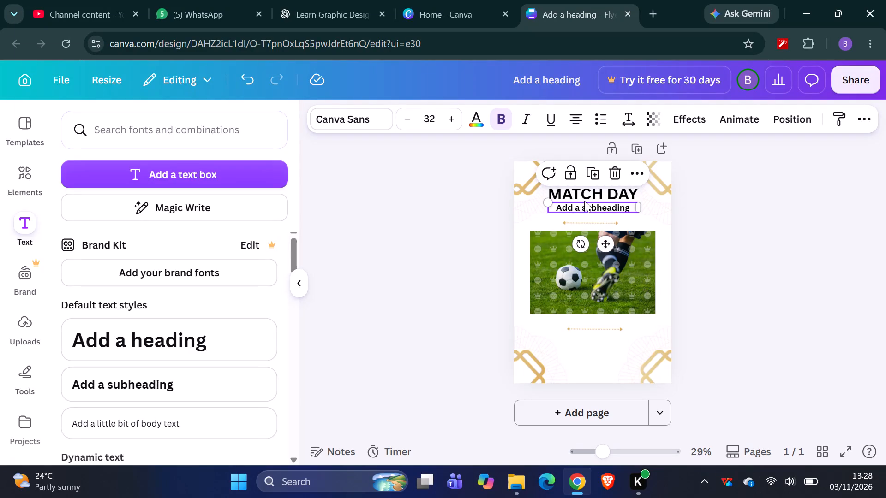
Move the subheading below the football photo and replace its placeholder text with "DATE-06/01/2027".
drag(596, 206, 593, 334)
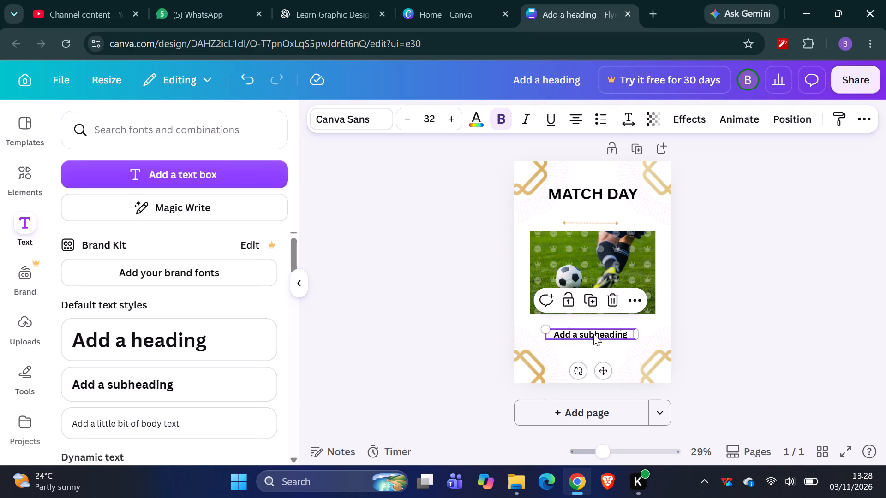
click(589, 333)
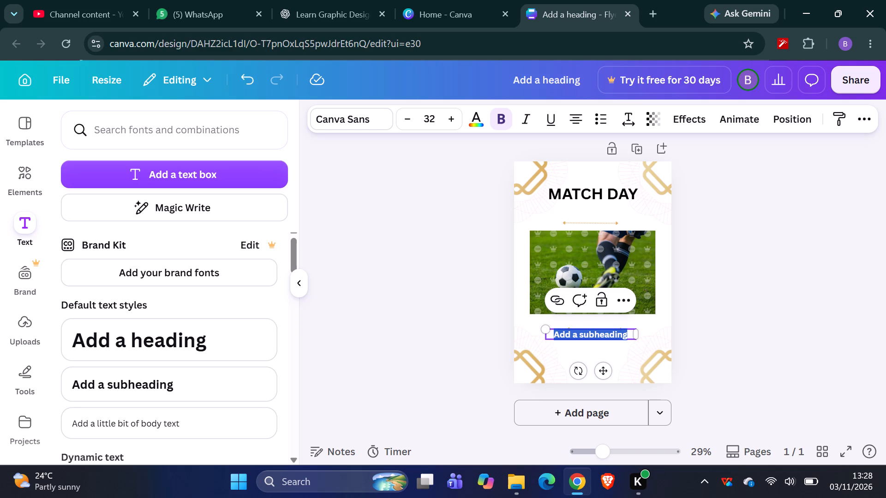
text(DAR)
key(BackSpace)
text(TE)
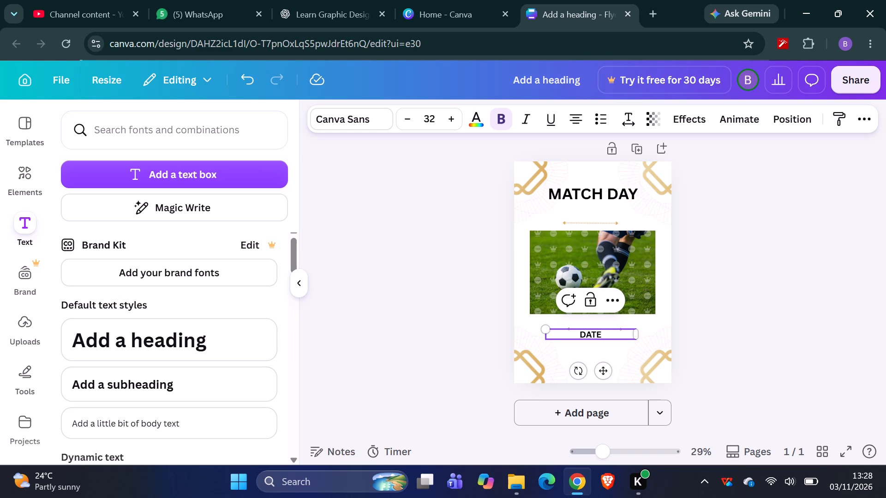
key(minus)
key(2)
key(BackSpace)
key(0)
key(6)
key(slash)
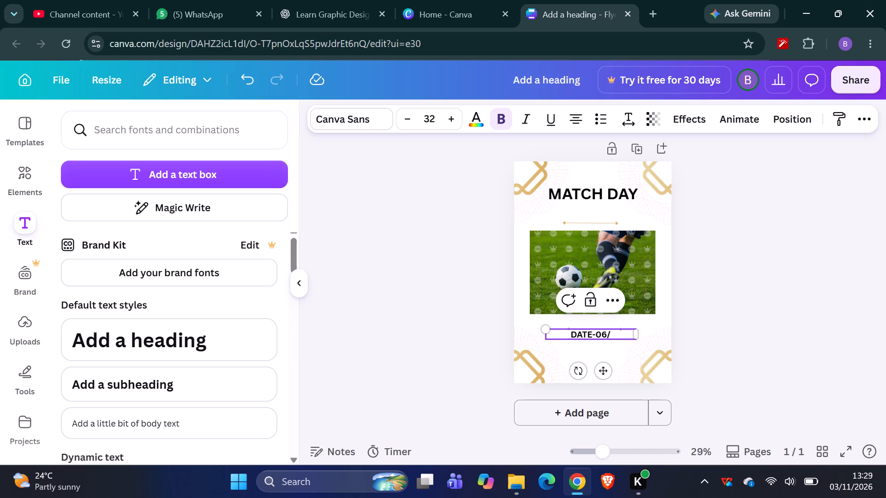
key(0)
key(1)
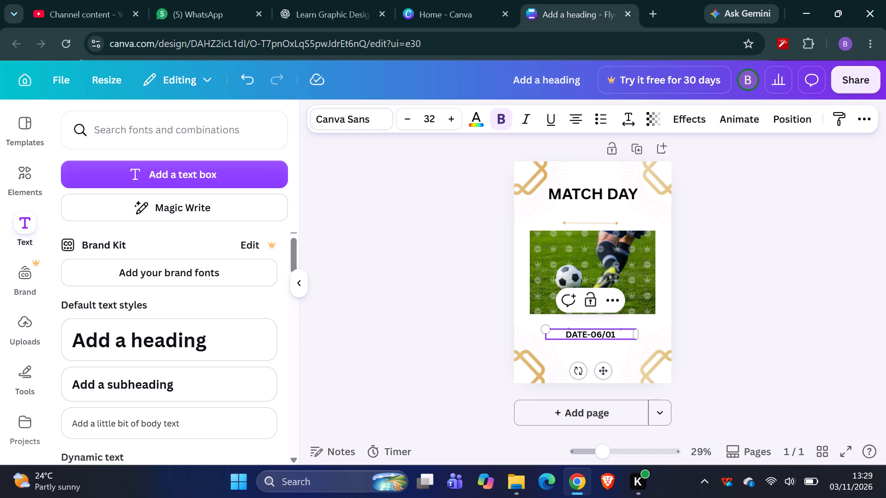
key(slash)
text(2027)
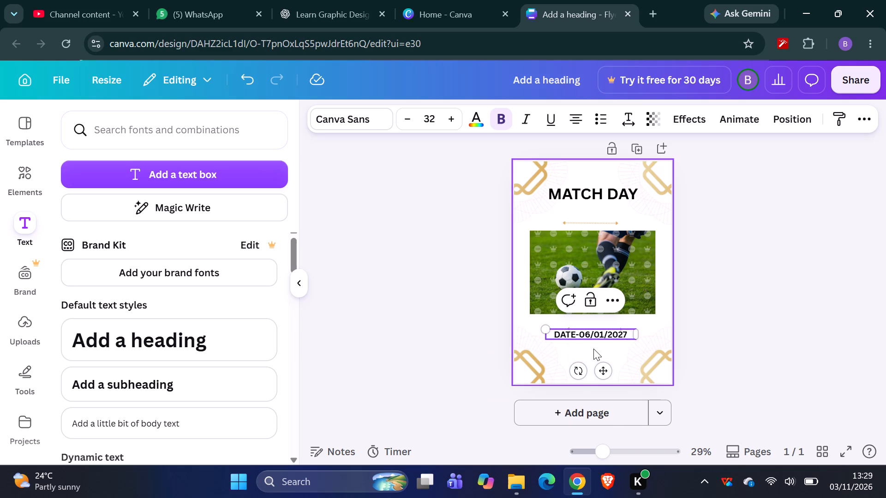
Add the line "VENUE-RAILA STADIUM" under the date in the same text box and finish editing it.
key(Return)
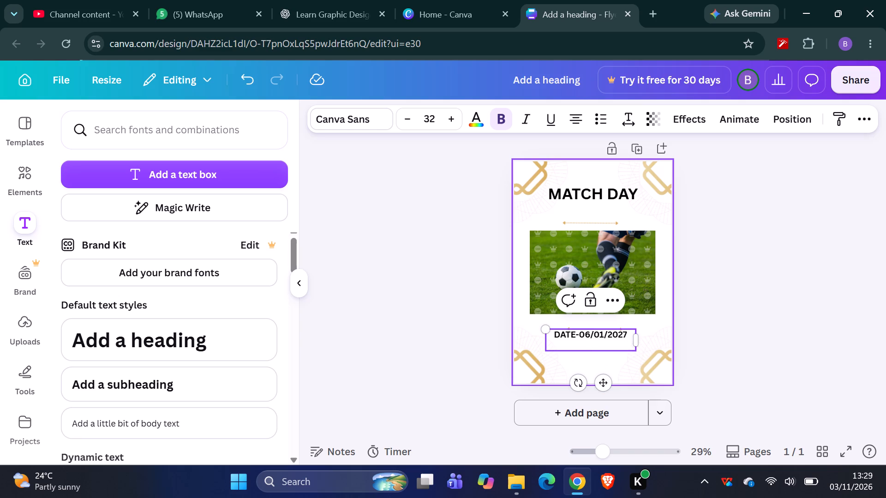
text(VENUE)
key(minus)
text(RA)
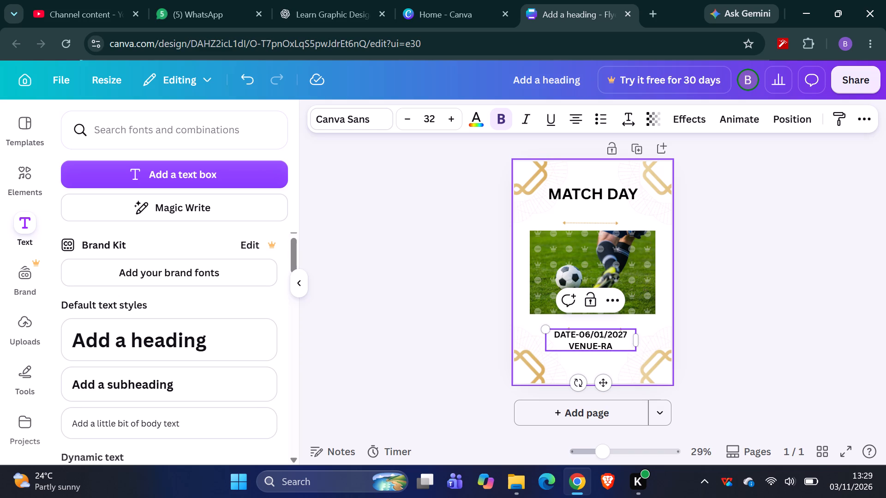
text(ILA)
key(space)
key(s)
text(TAD)
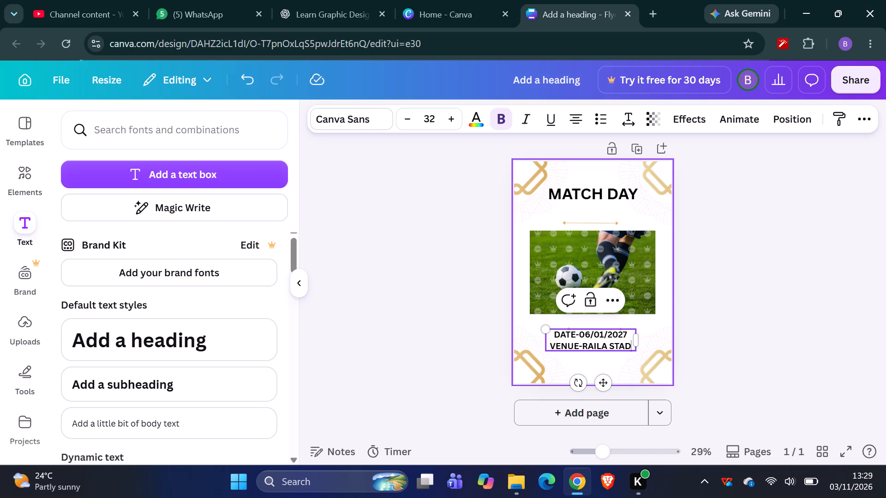
text(IUM)
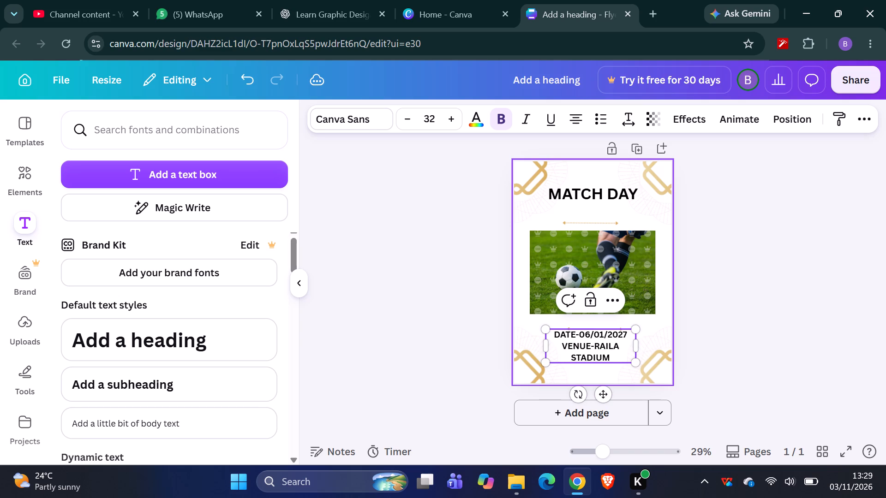
key(Return)
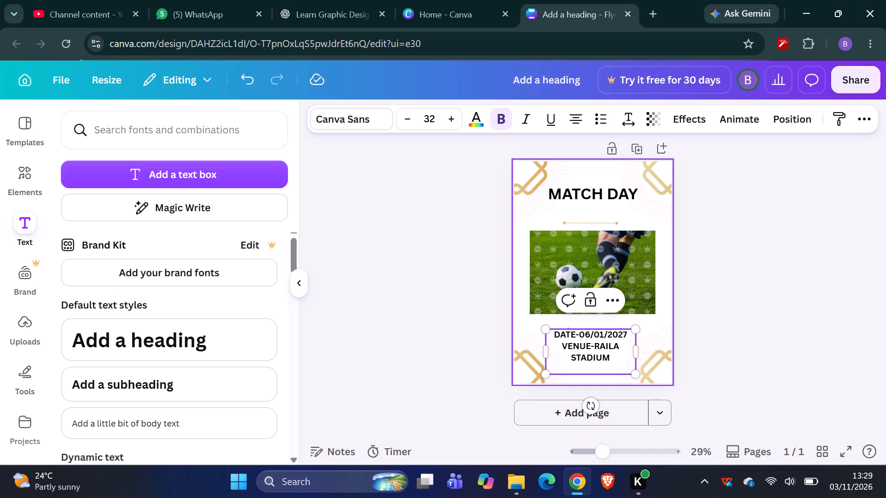
click(576, 204)
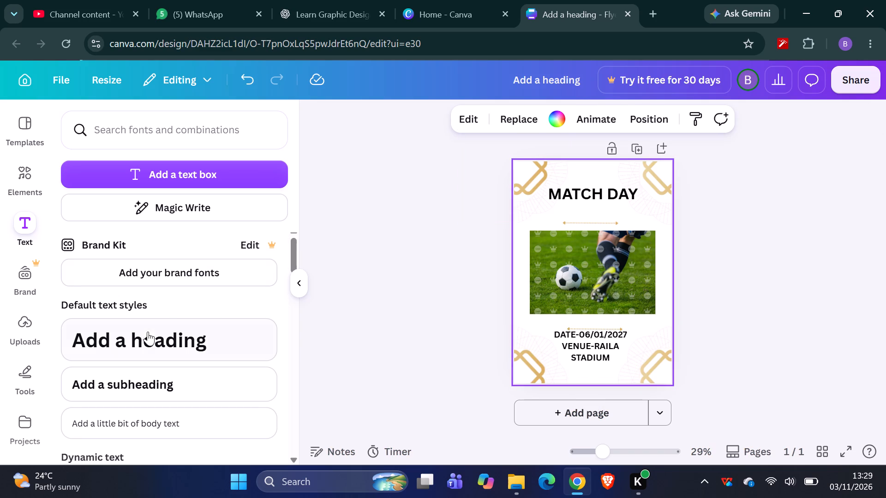
Add another default subheading text box and place it between the MATCH DAY heading and the gold divider above the photo.
click(149, 379)
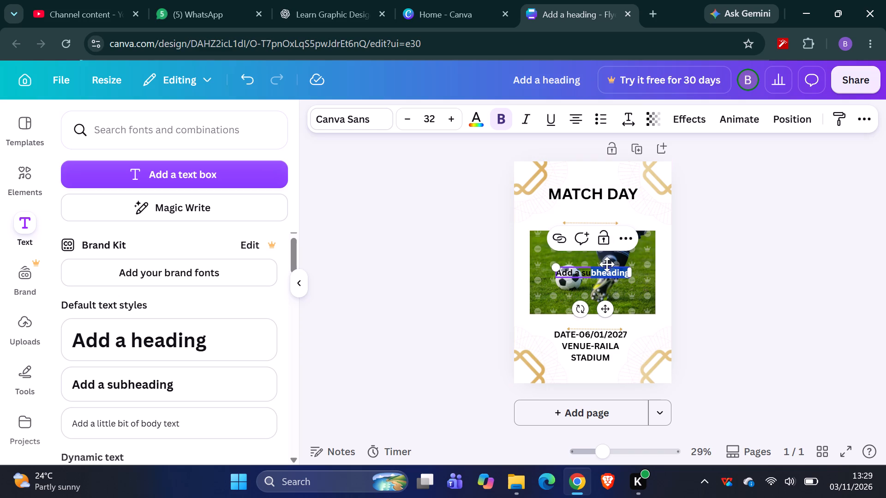
click(590, 275)
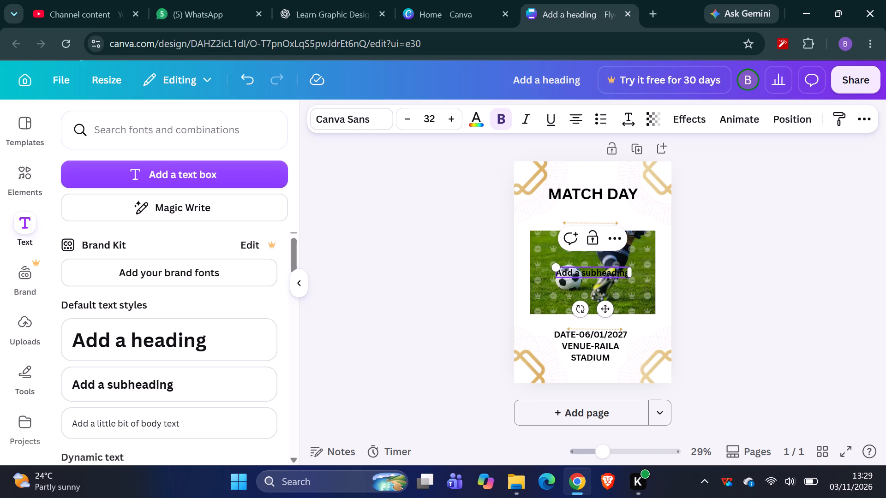
double_click(591, 274)
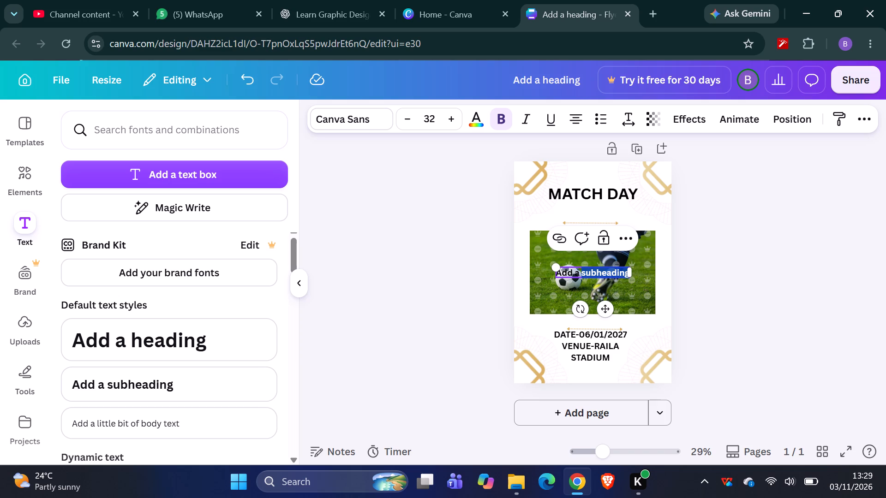
triple_click(581, 274)
drag(581, 274, 582, 268)
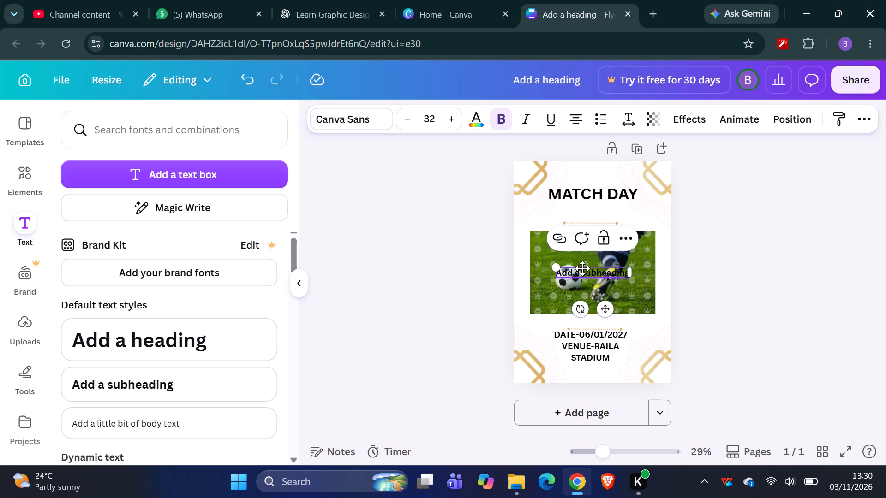
drag(582, 268, 603, 274)
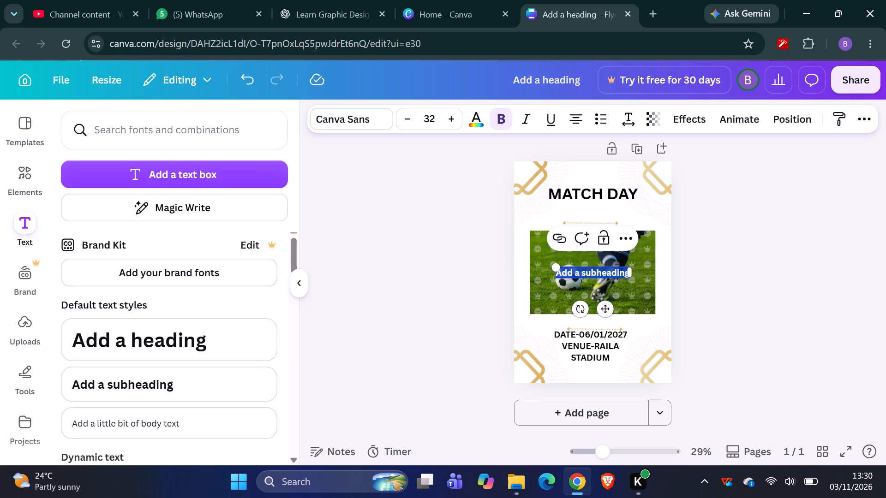
drag(588, 264, 585, 212)
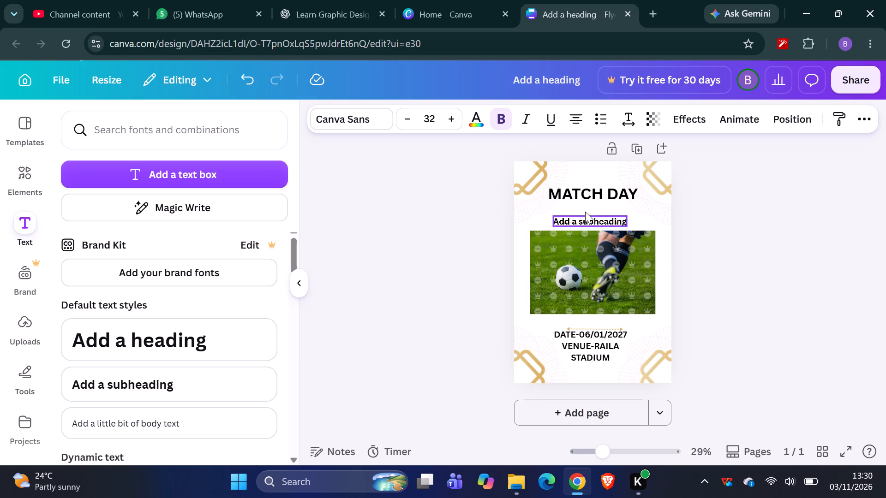
drag(585, 212, 583, 204)
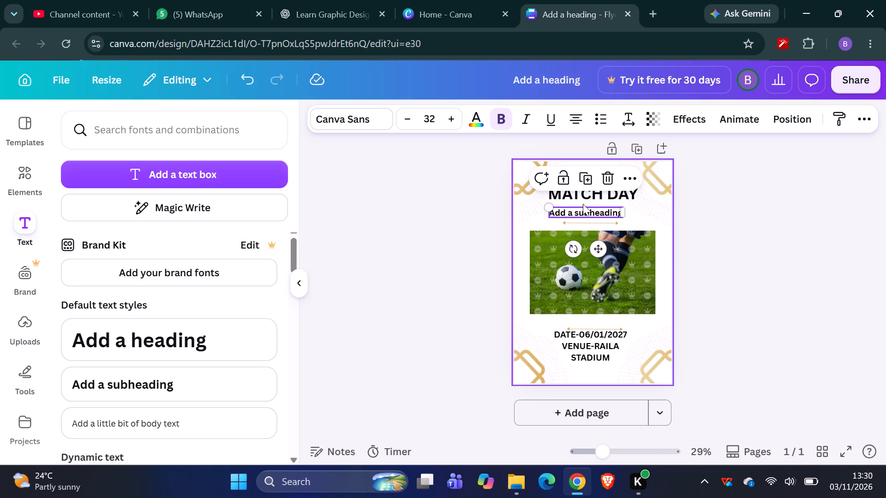
Replace the placeholder in the subheading under MATCH DAY with "BRIYAN FC VS ELVIS FC" and finish editing it.
click(587, 213)
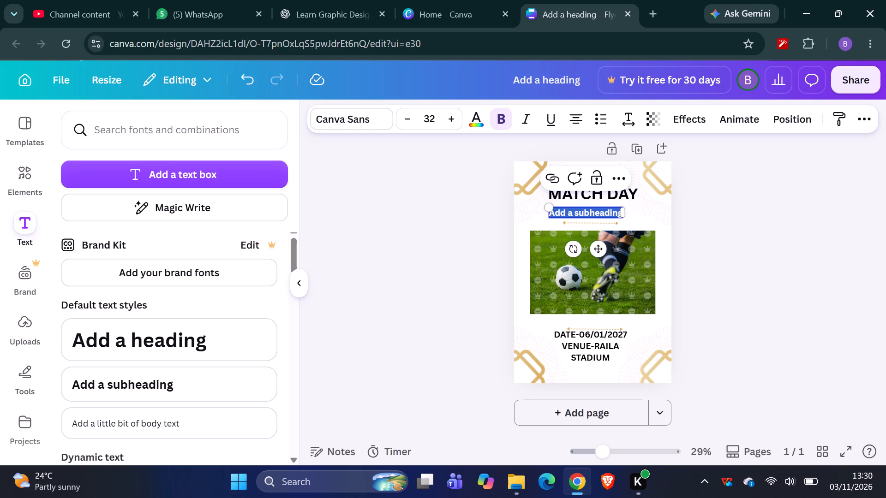
key(c)
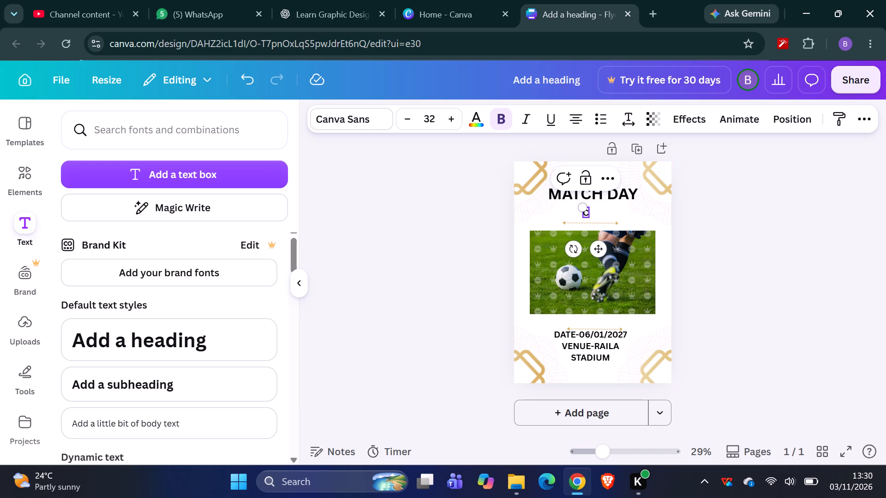
key(BackSpace)
text(BR)
key(i)
text(YAN FC)
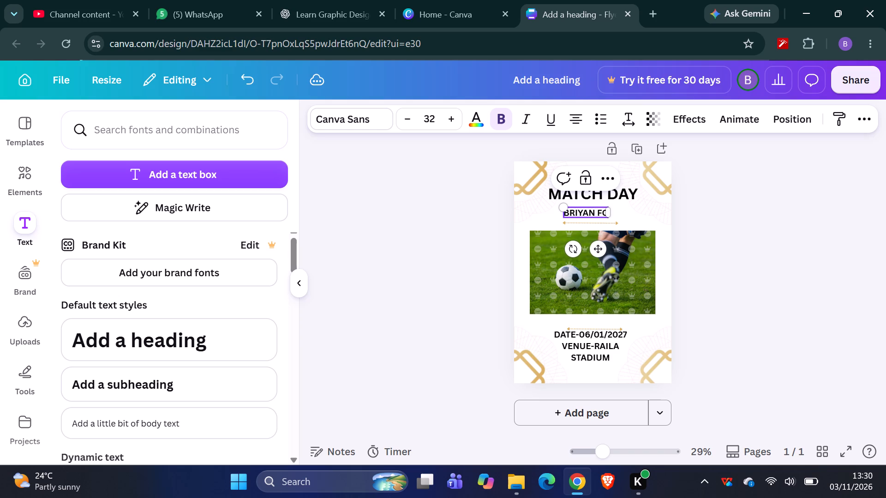
key(space)
key(v)
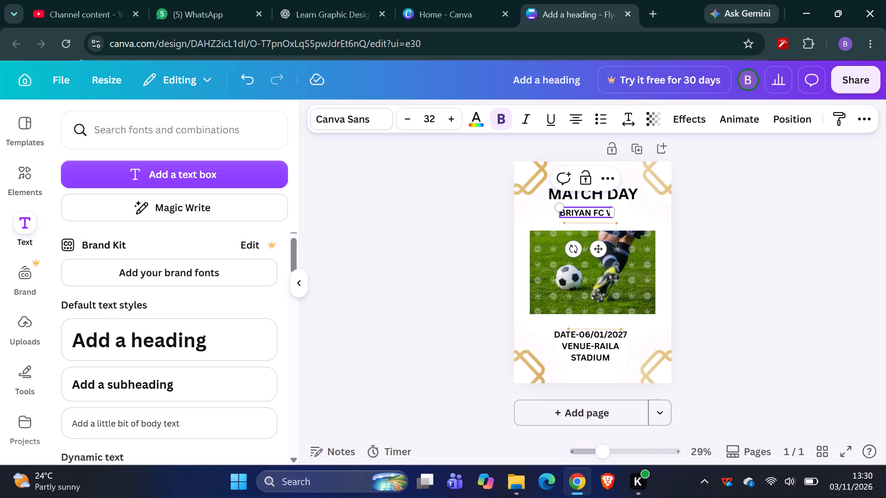
text(S)
key(space)
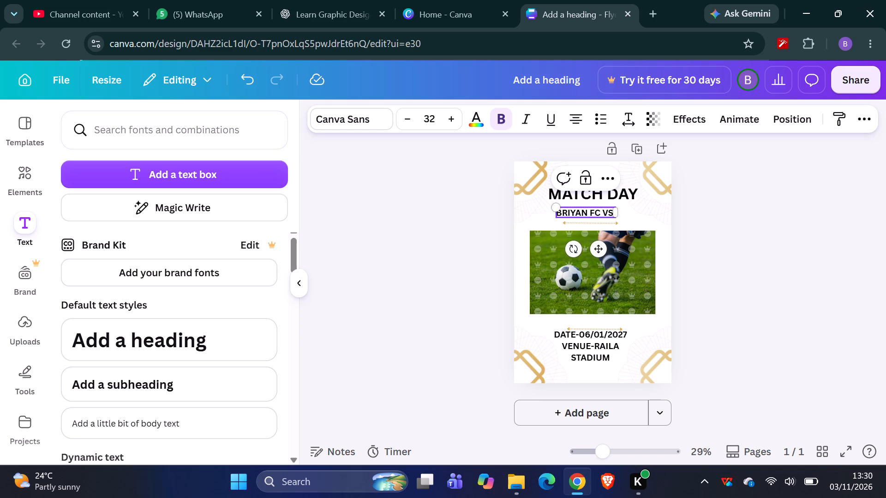
text(EL)
text(VI)
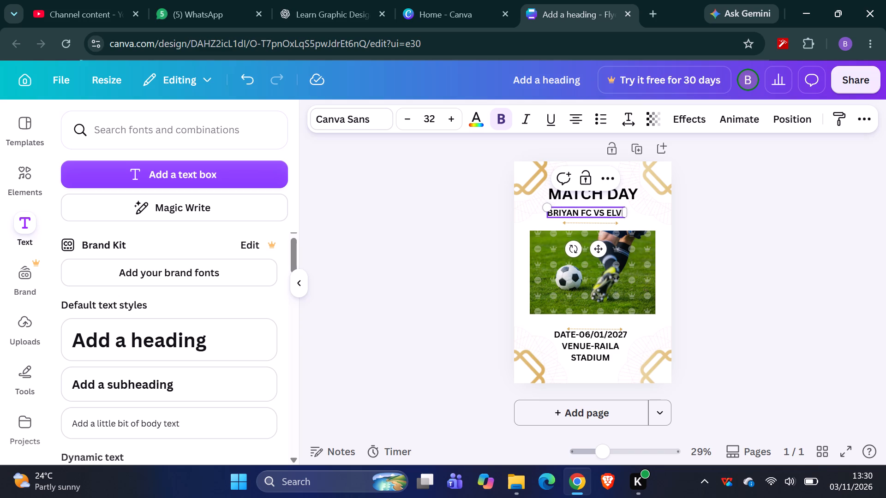
text(S)
key(space)
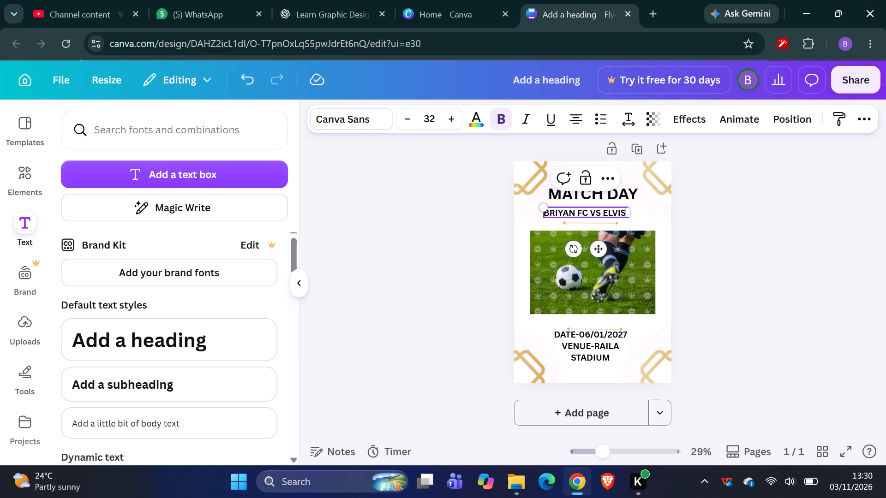
key(f)
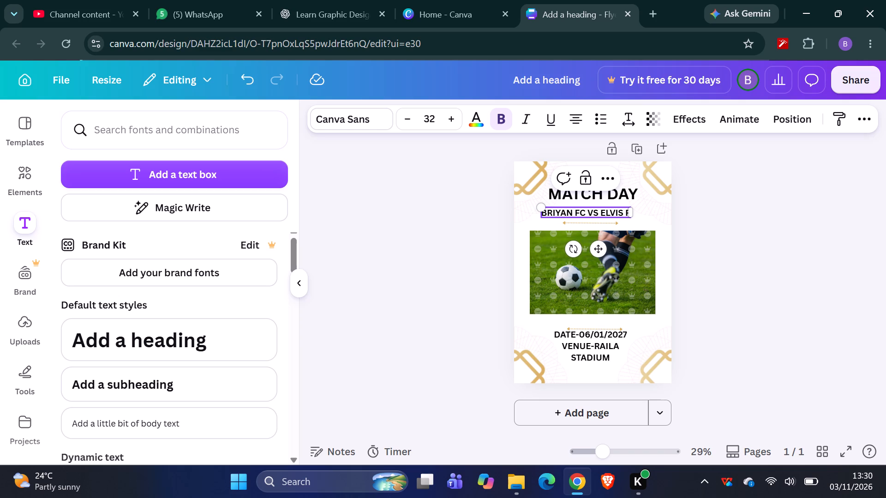
key(c)
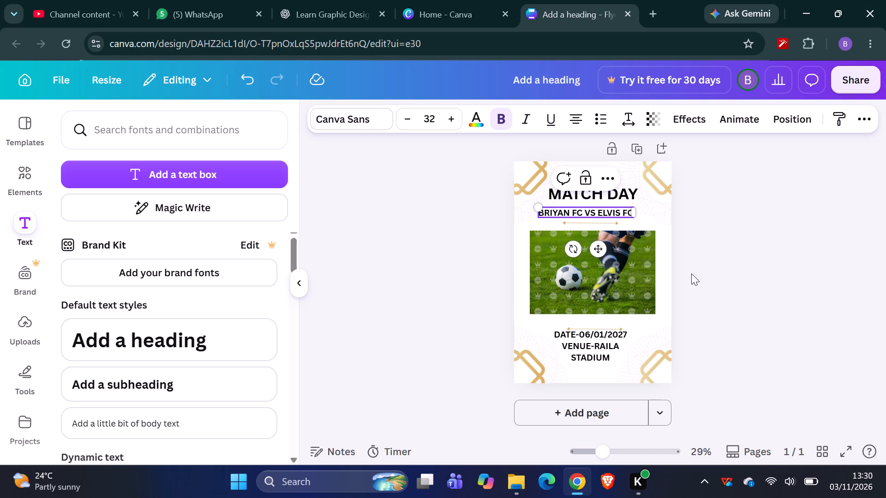
click(716, 266)
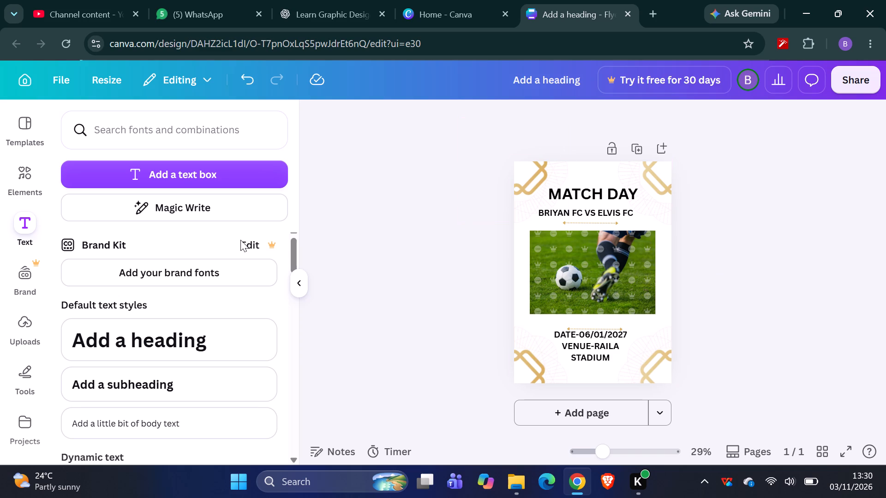
Browse the text styles and font combinations for a design that could suit the flyer, and close the text library.
scroll(179, 326, down, 1)
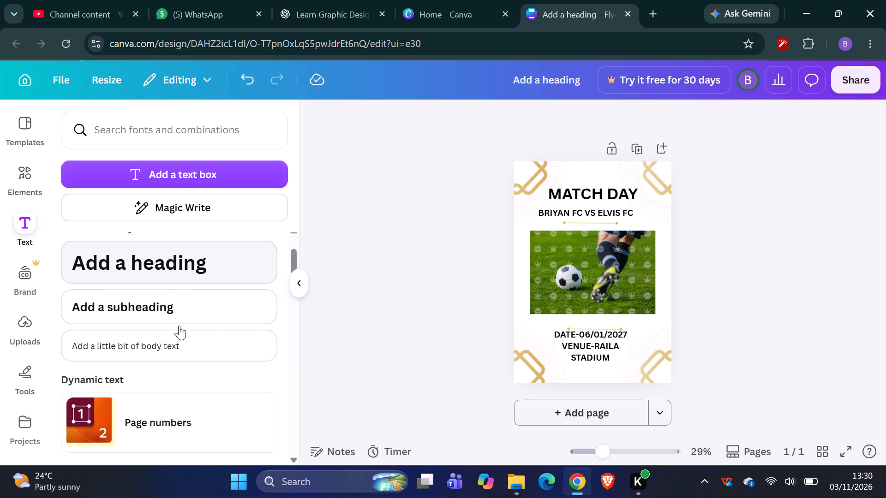
scroll(179, 326, down, 3)
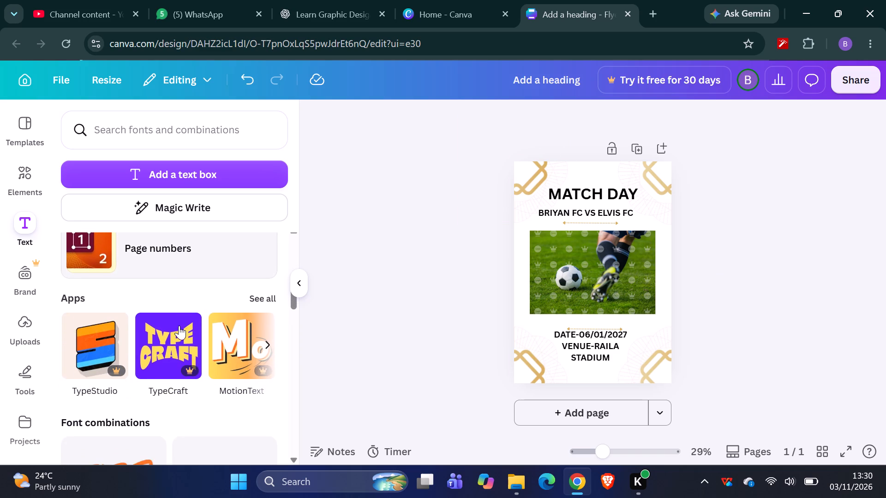
scroll(179, 326, down, 4)
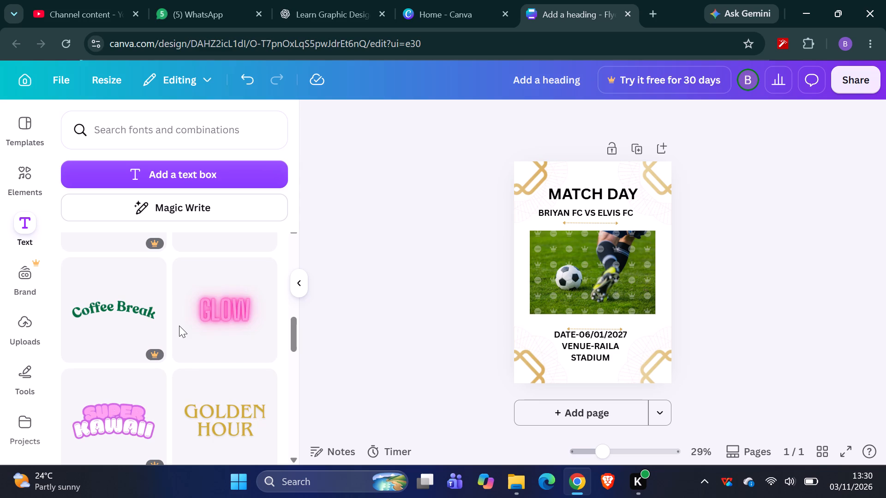
scroll(179, 326, down, 2)
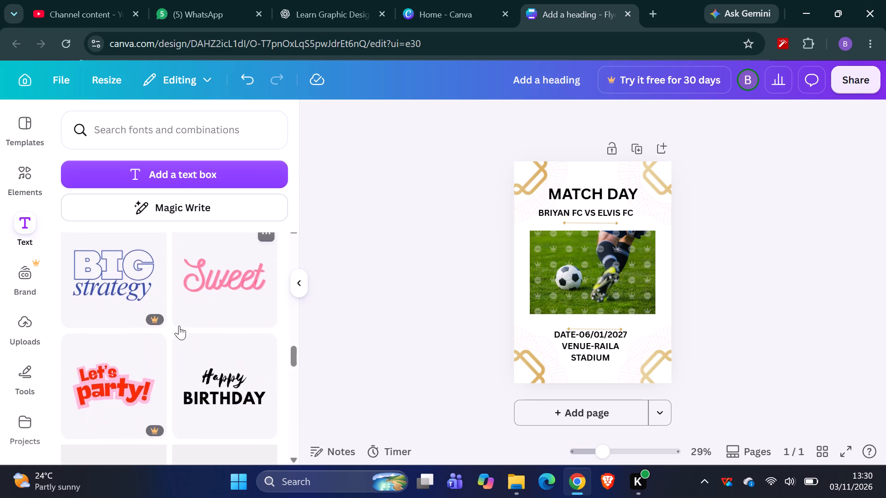
scroll(179, 326, down, 3)
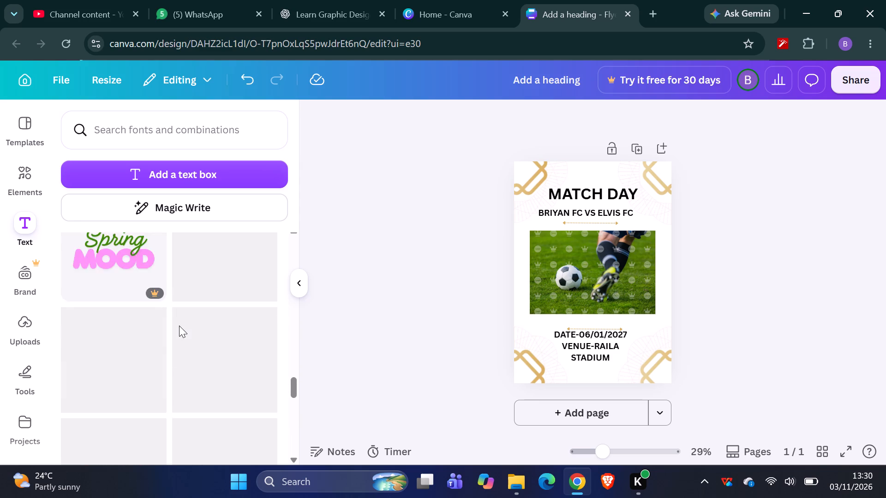
scroll(179, 326, down, 1)
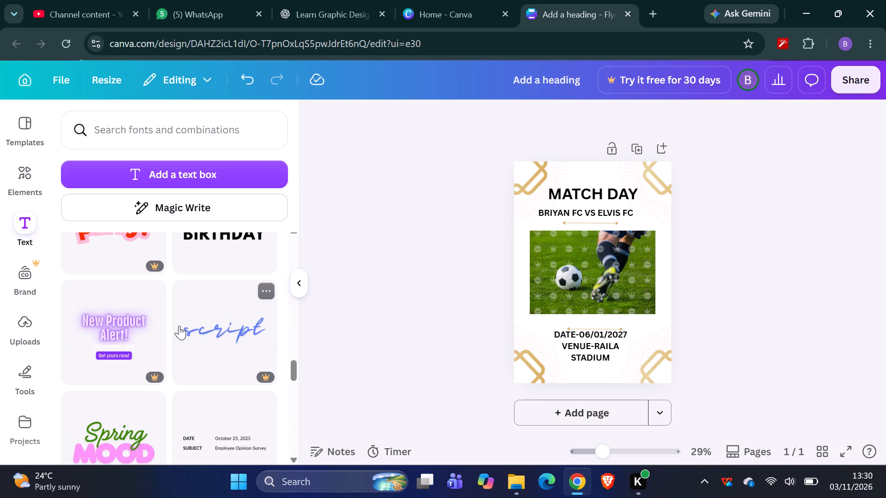
scroll(179, 326, up, 2)
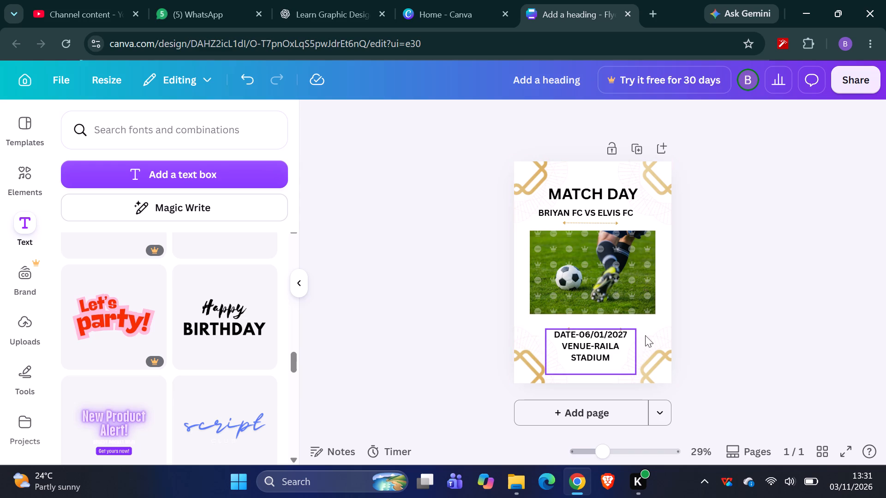
click(20, 224)
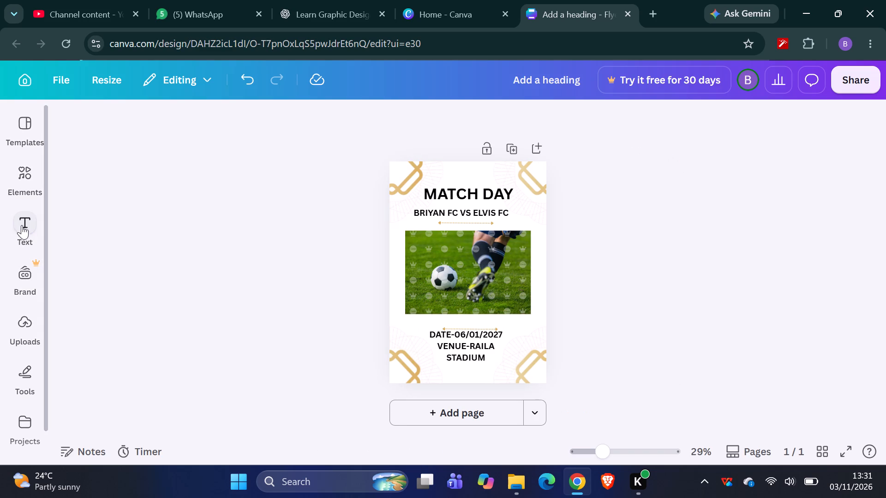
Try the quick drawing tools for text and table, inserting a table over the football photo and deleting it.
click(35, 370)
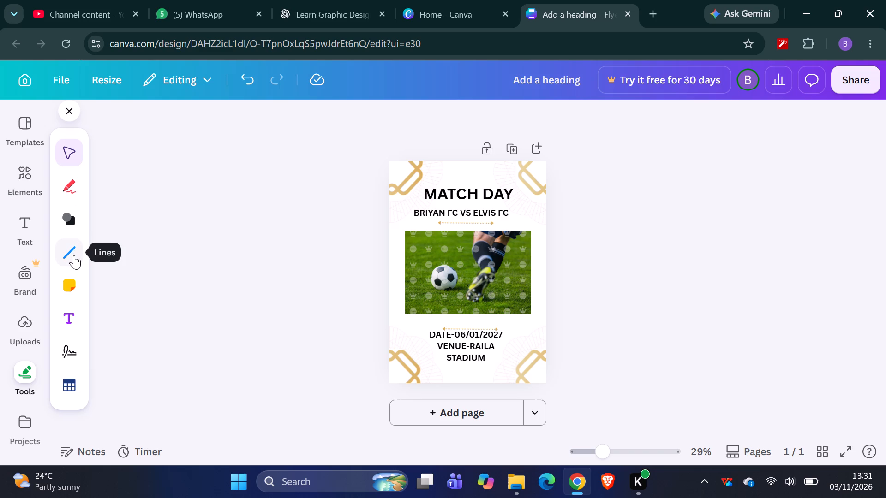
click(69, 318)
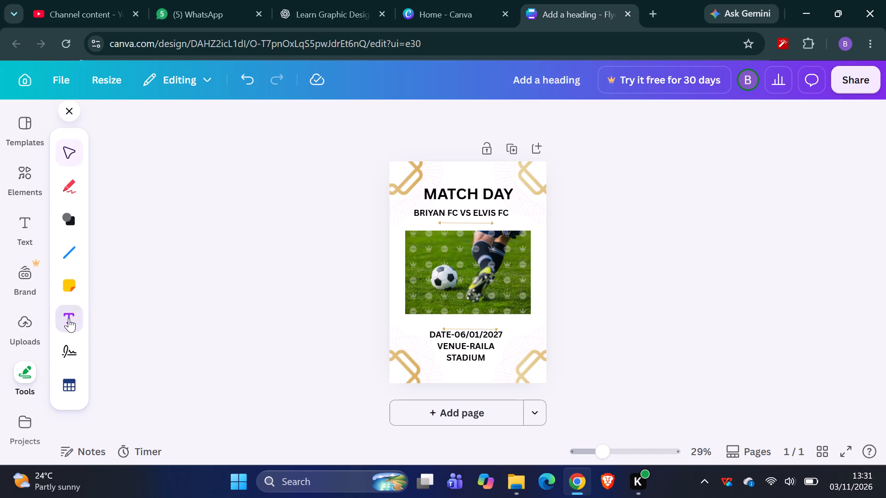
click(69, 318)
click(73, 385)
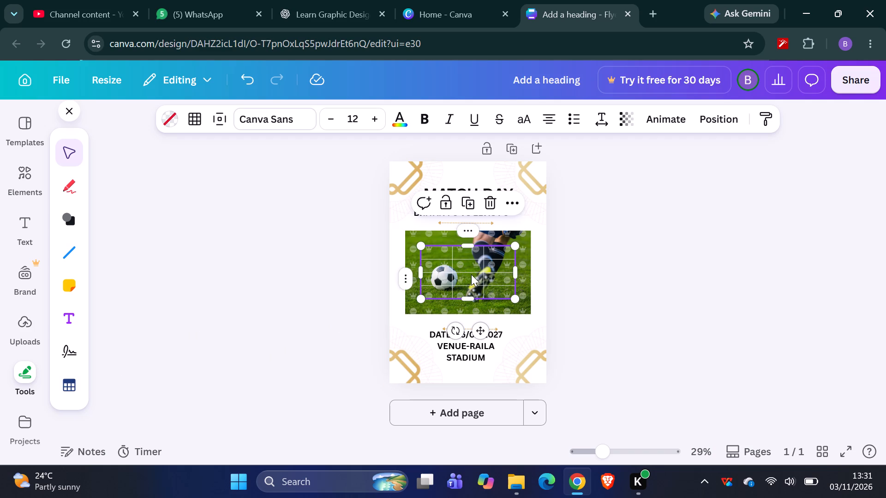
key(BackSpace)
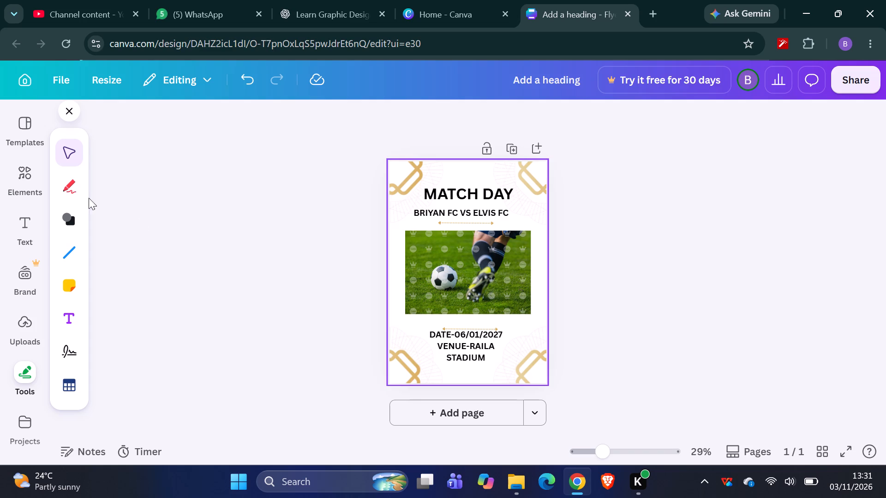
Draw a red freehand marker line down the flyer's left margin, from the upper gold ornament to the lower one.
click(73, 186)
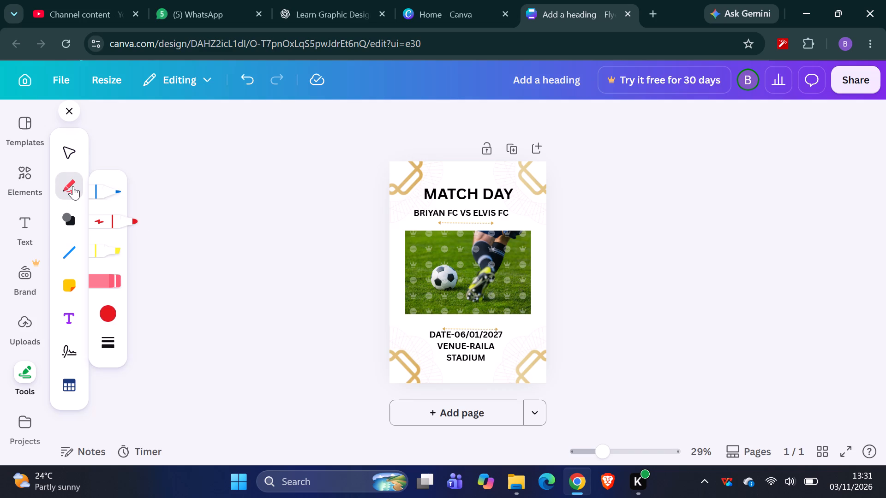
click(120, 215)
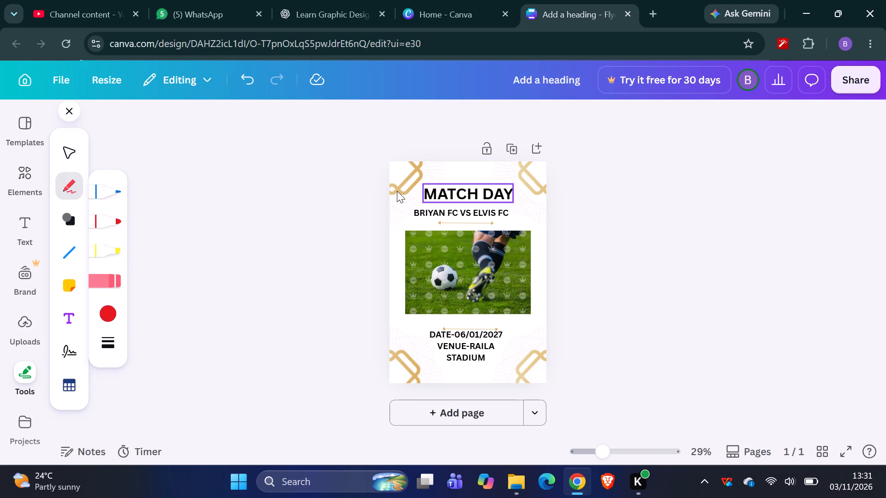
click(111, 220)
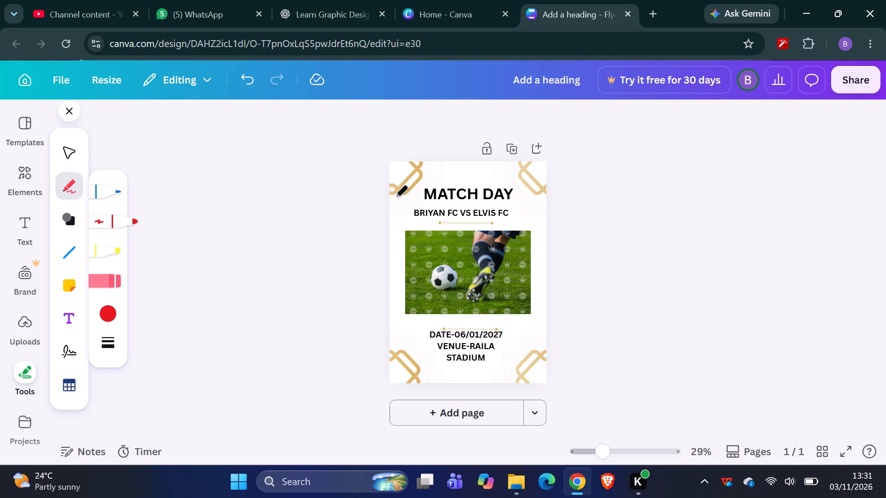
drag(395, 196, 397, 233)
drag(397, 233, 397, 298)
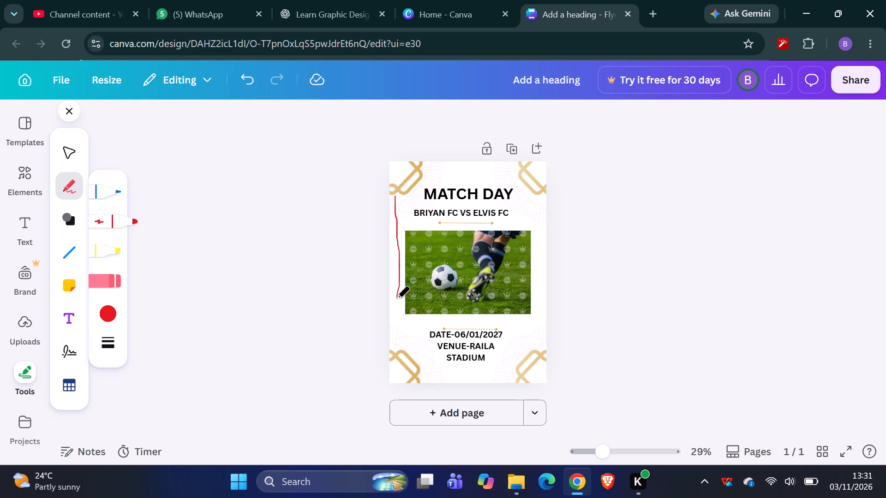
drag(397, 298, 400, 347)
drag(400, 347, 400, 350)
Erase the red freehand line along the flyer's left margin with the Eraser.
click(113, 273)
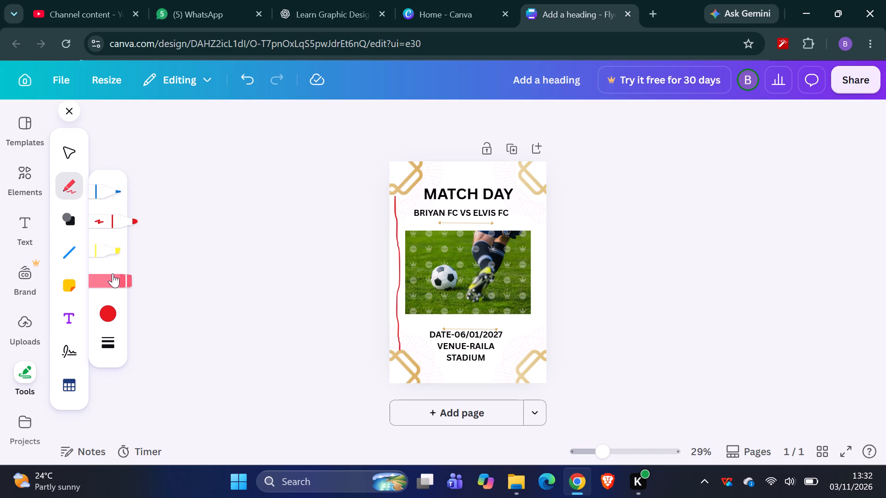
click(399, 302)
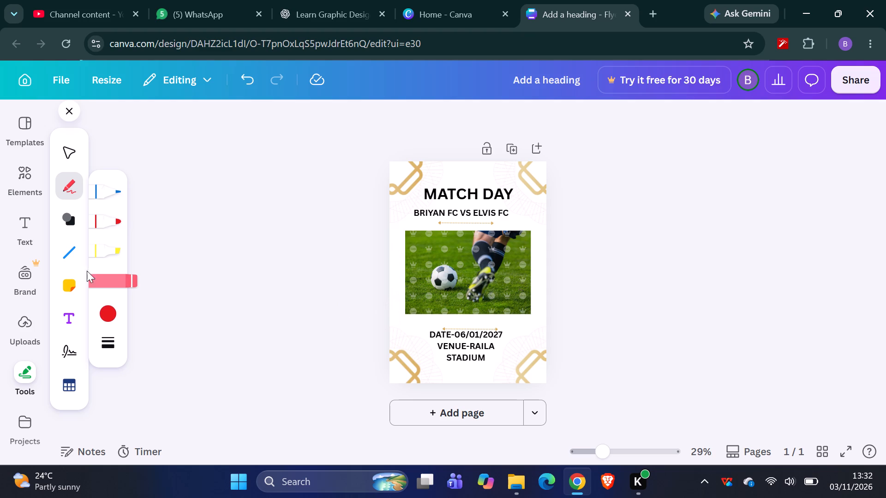
Add a straight gold line at the flyer's top edge and angle its free end down to the upper-left ornament, about 86 long.
click(69, 249)
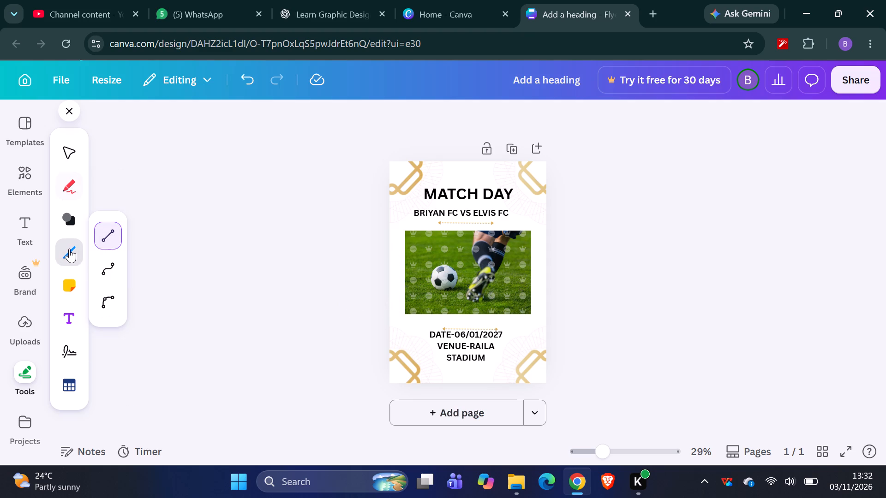
click(111, 238)
click(397, 162)
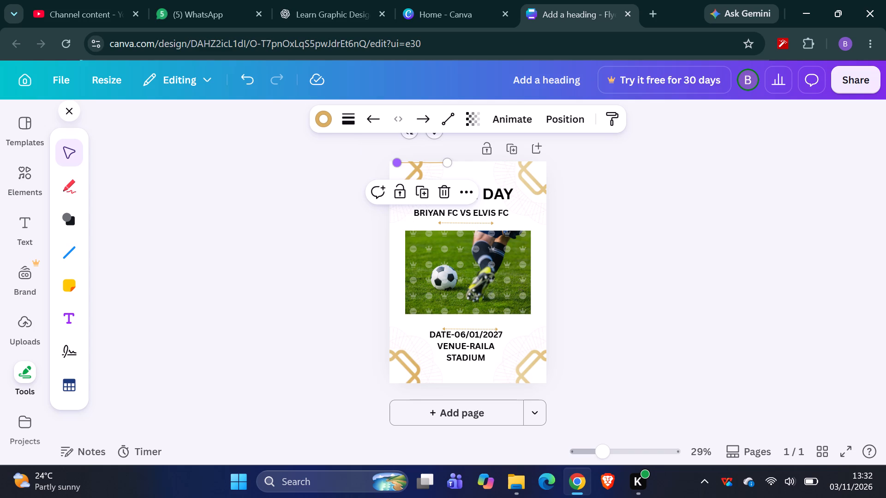
drag(397, 164, 401, 235)
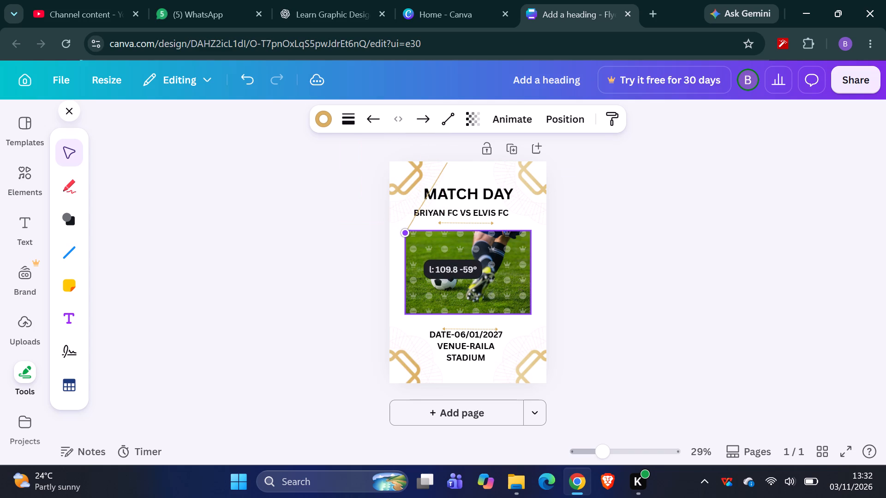
drag(401, 235, 401, 212)
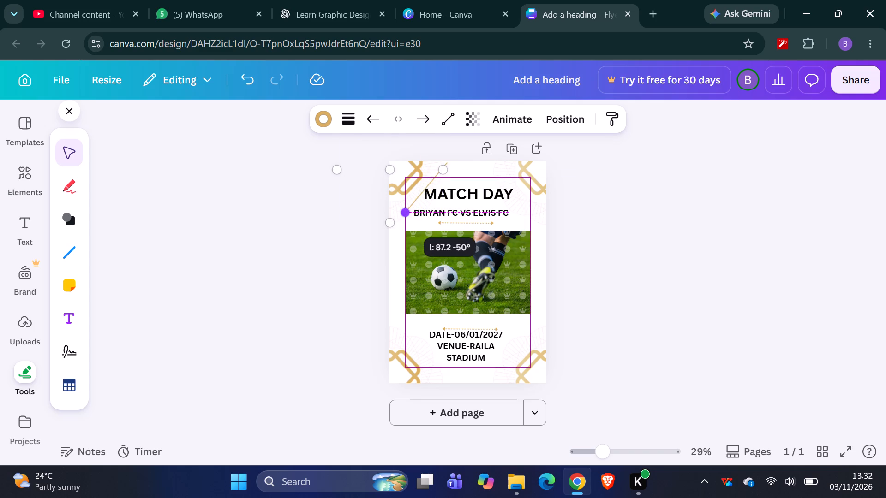
drag(401, 212, 394, 207)
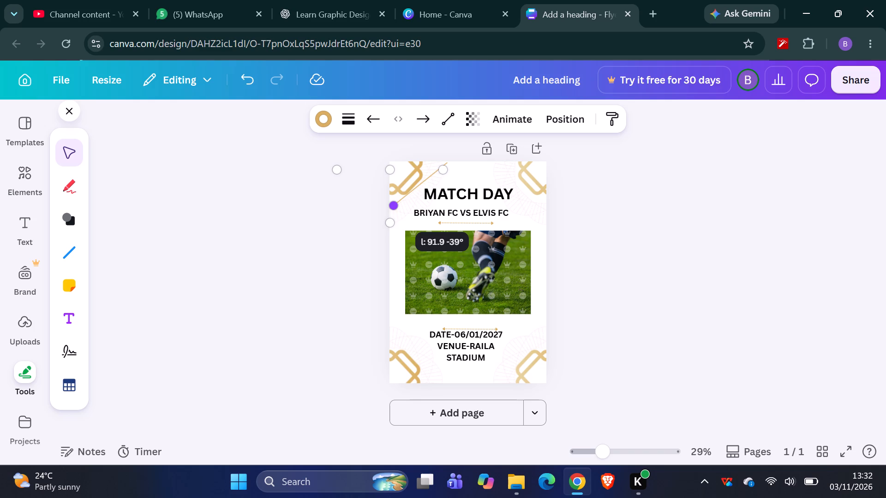
drag(394, 207, 395, 204)
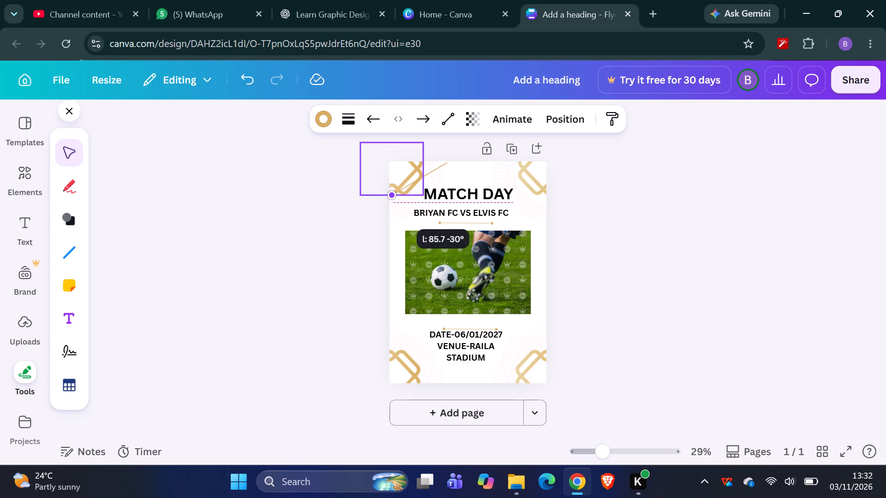
drag(393, 194, 392, 196)
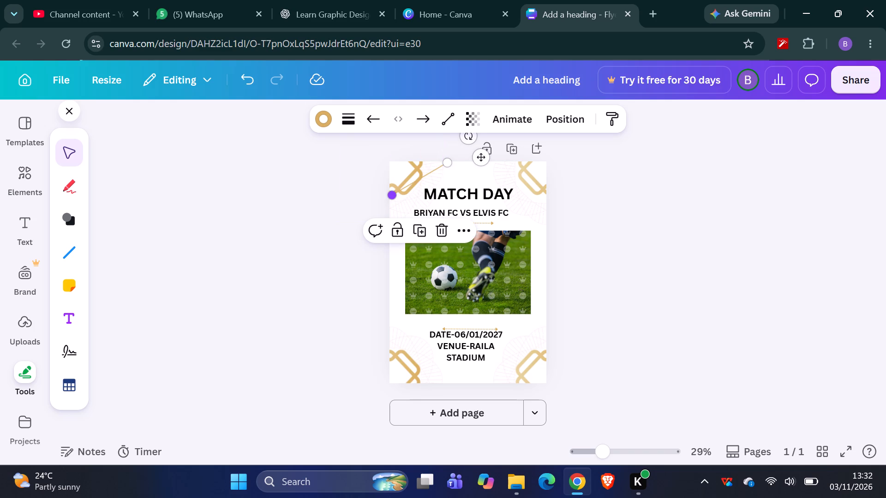
Try other angles for the straight gold line, and shorten it to a small diagonal stroke just above the MATCH DAY heading.
drag(392, 196, 400, 233)
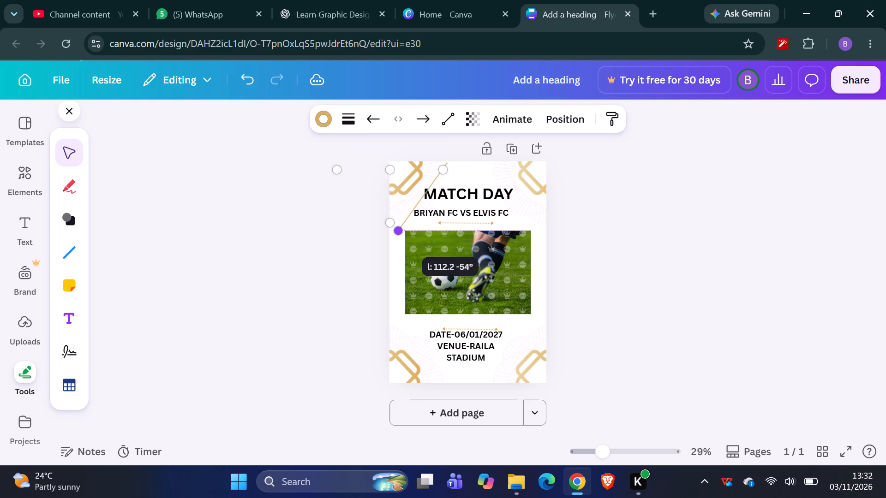
drag(400, 233, 397, 220)
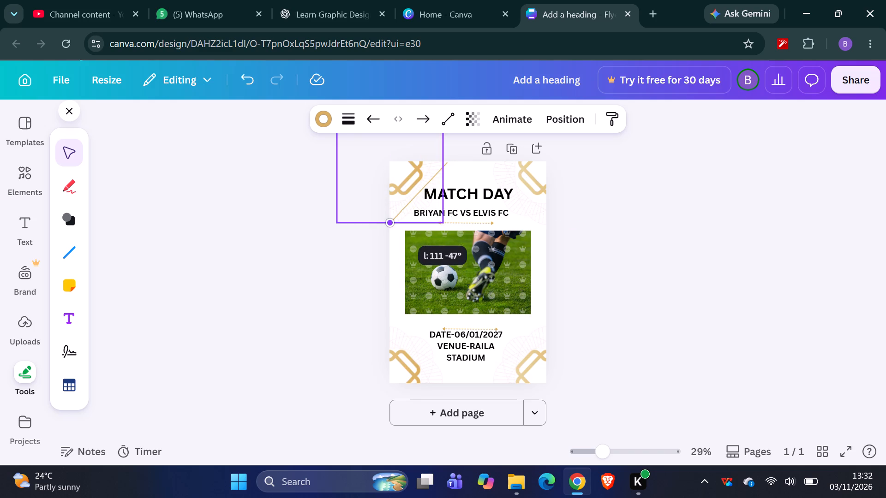
drag(397, 220, 419, 185)
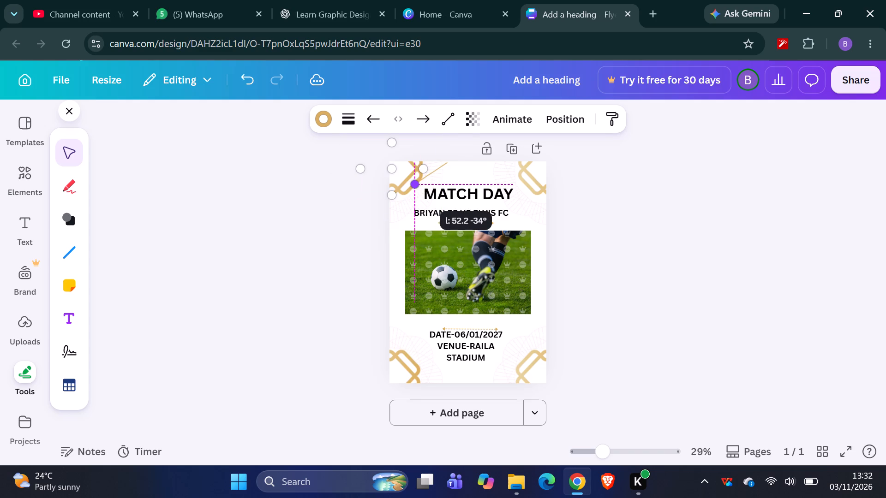
click(419, 185)
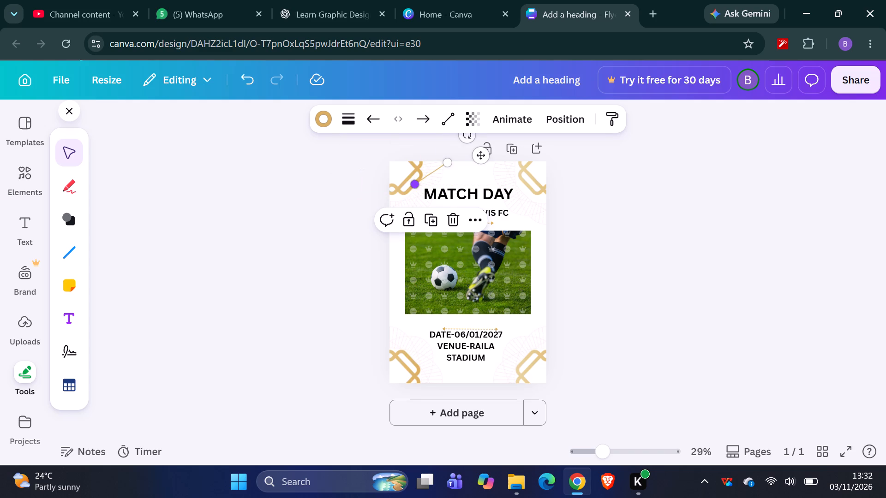
click(414, 185)
click(414, 185)
drag(414, 185, 461, 176)
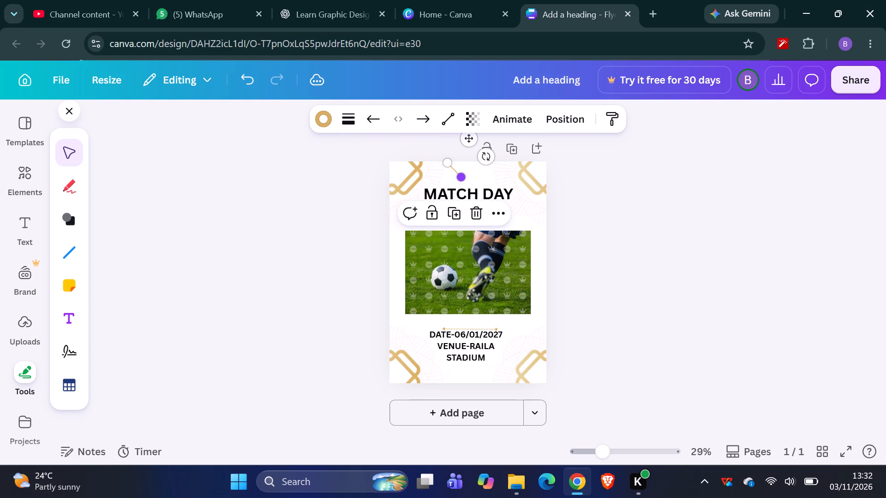
key(Escape)
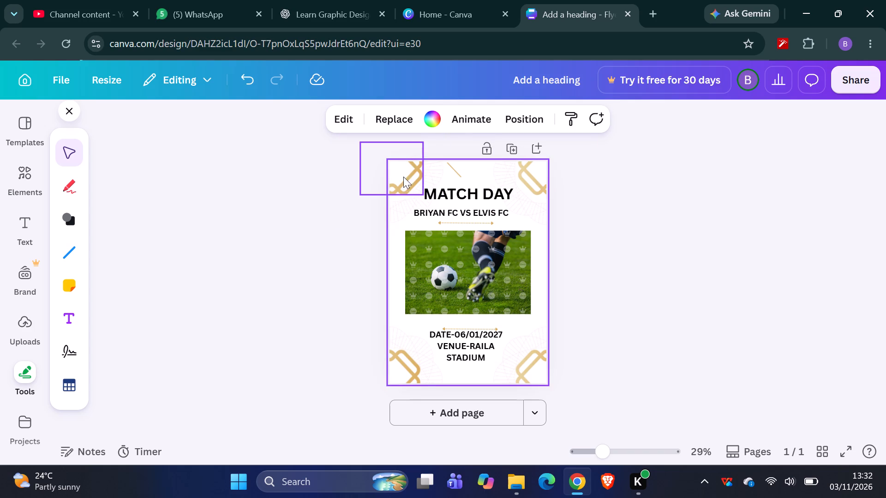
double_click(403, 160)
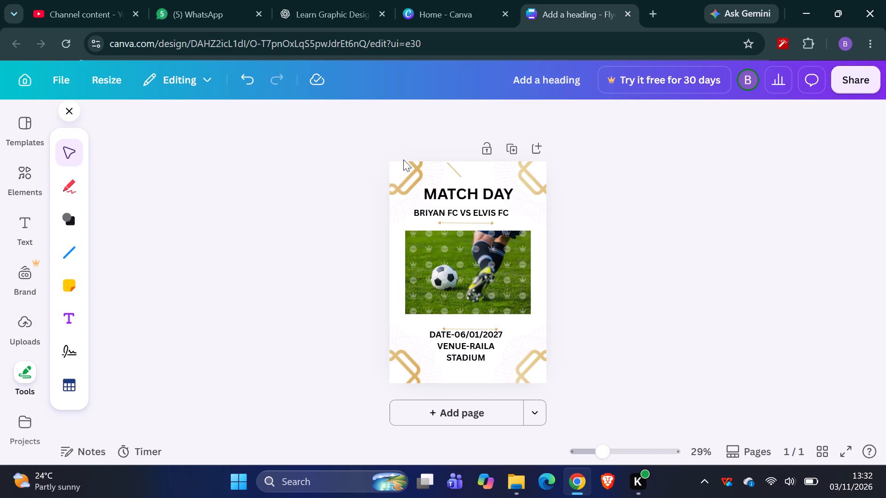
click(403, 160)
Add a stepped gold connector line above the MATCH DAY heading and stretch its starting end to the flyer's left edge.
click(73, 244)
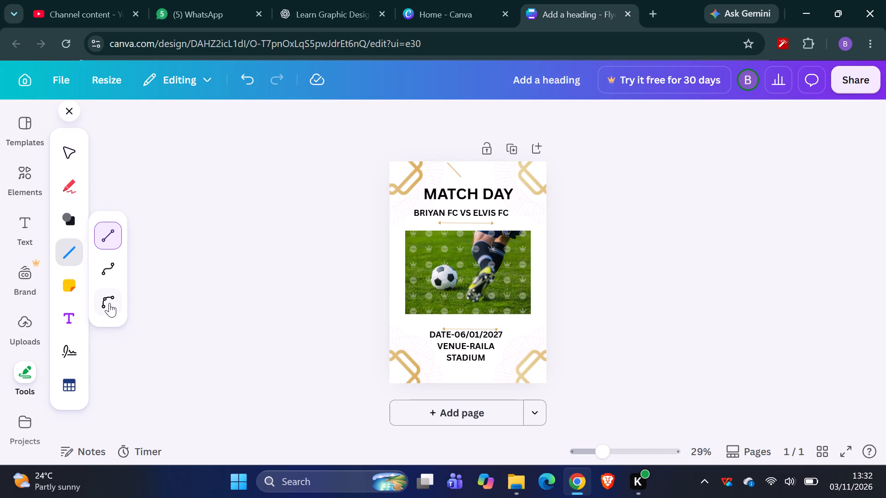
click(111, 275)
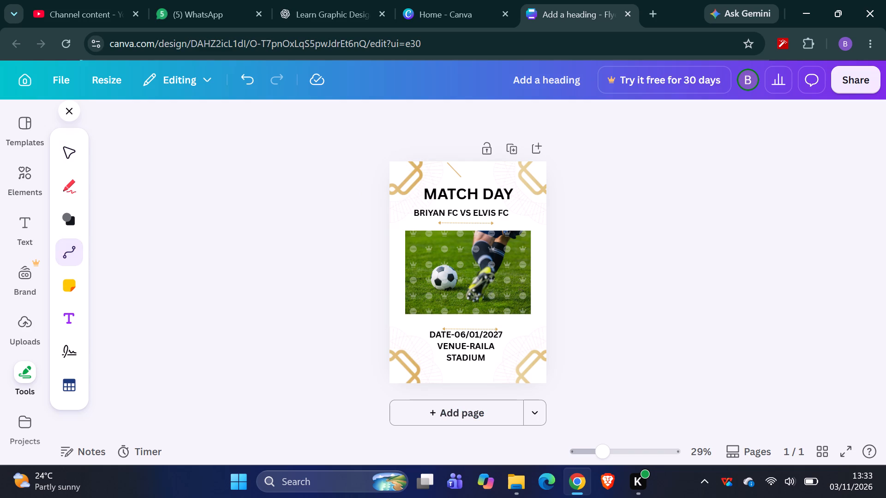
click(447, 163)
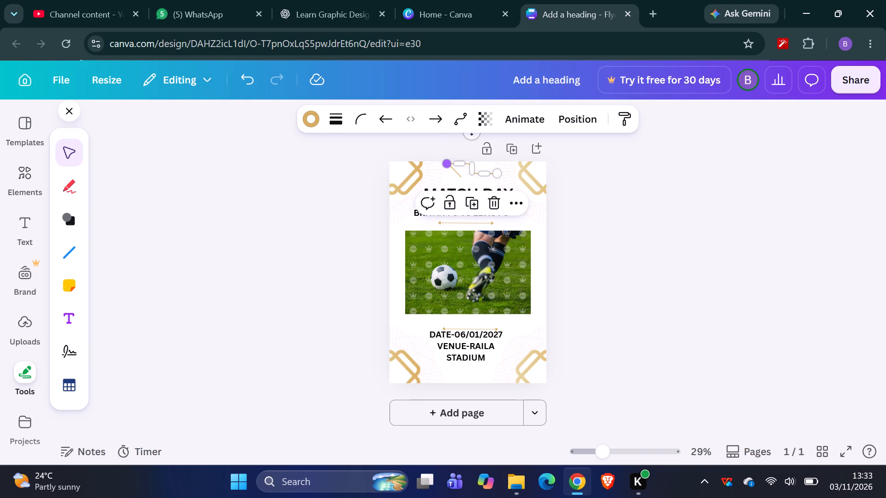
drag(449, 162, 481, 165)
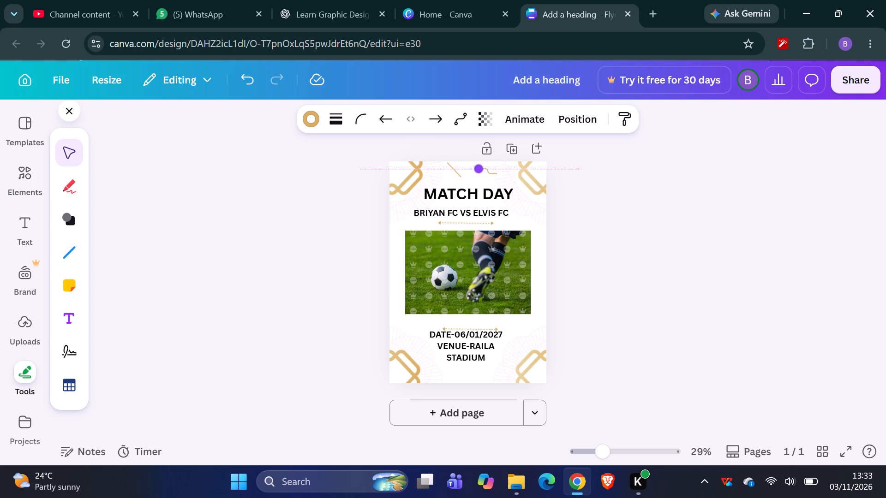
drag(481, 165, 458, 174)
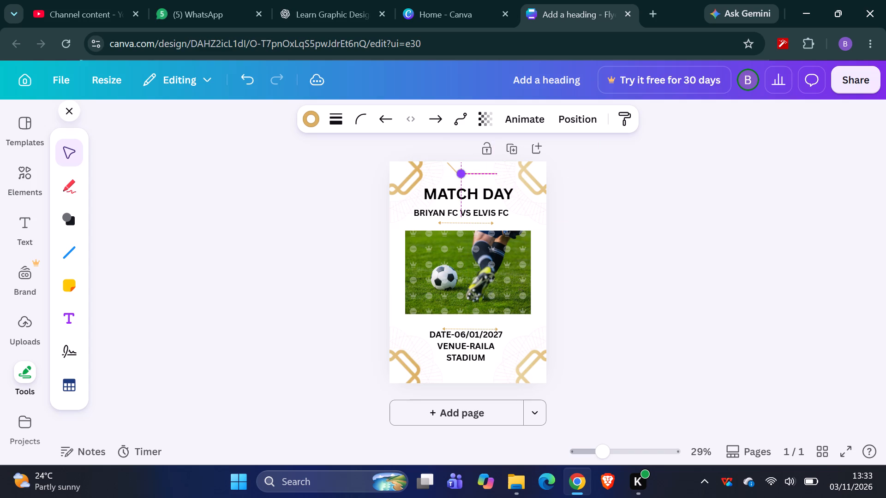
drag(458, 174, 417, 179)
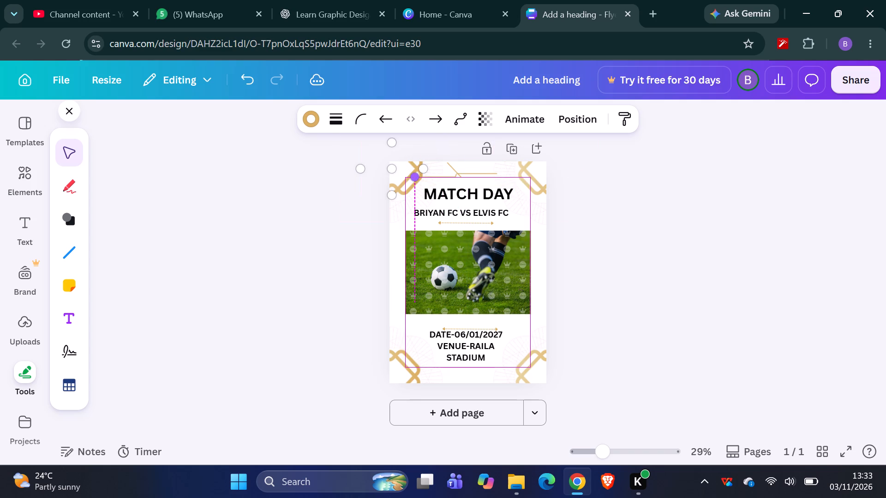
drag(417, 179, 389, 181)
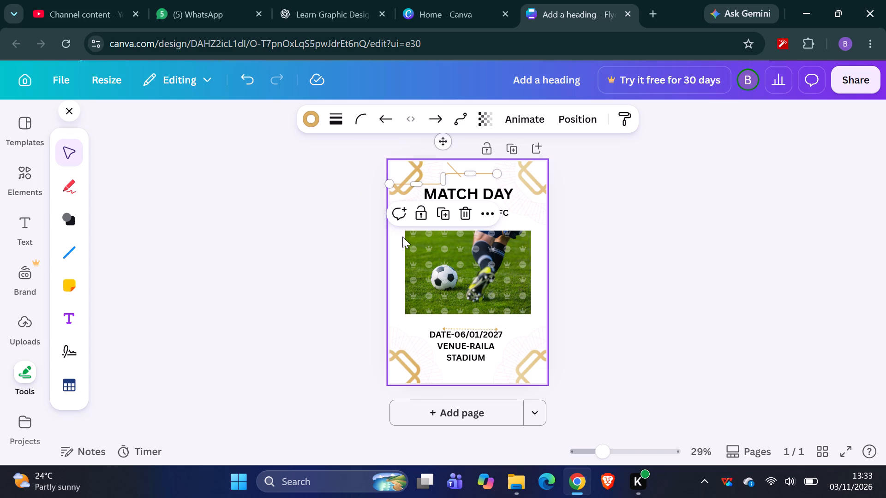
click(229, 323)
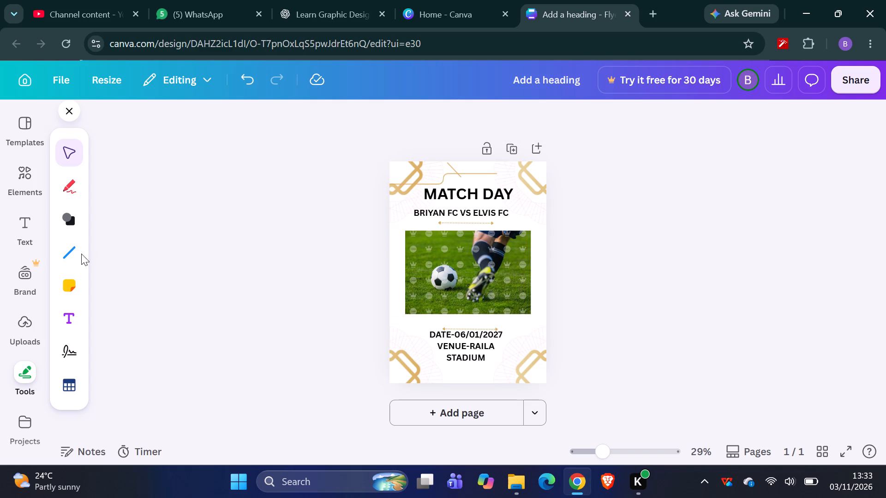
Start another stepped connector line for the flyer.
click(66, 252)
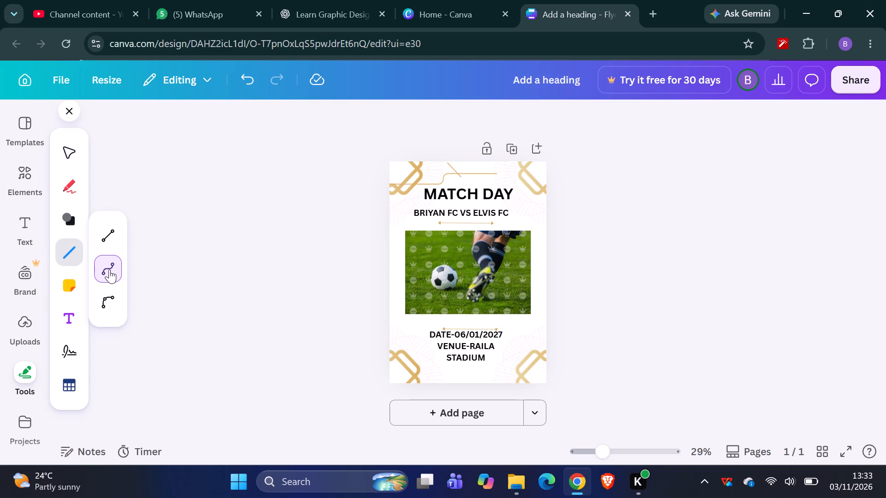
click(109, 269)
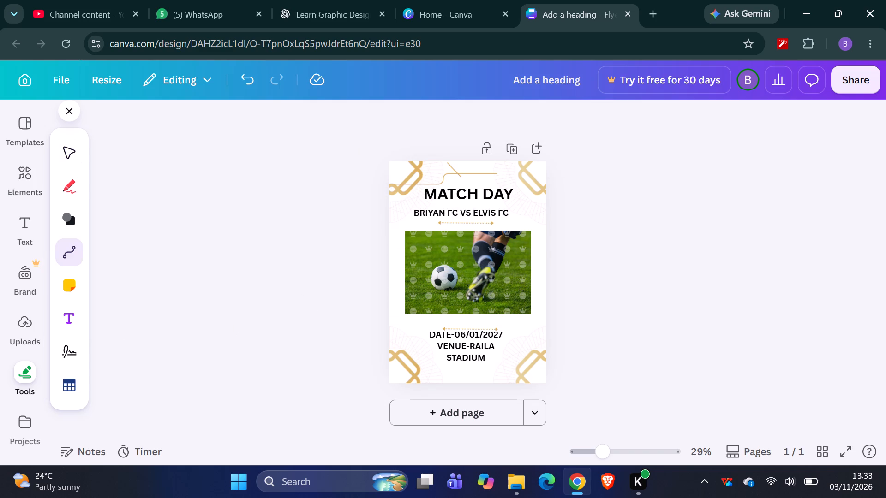
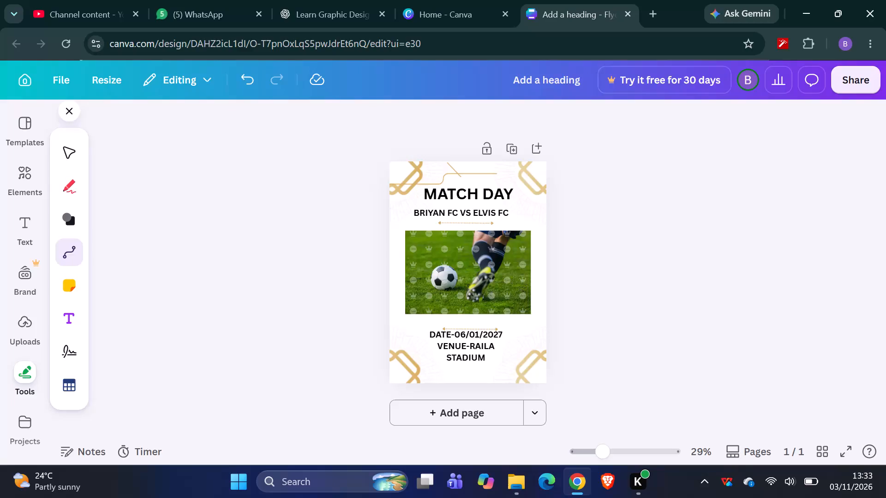
Place the second stepped gold connector at the flyer's upper-right edge and bend its inner end up near the top edge.
click(498, 172)
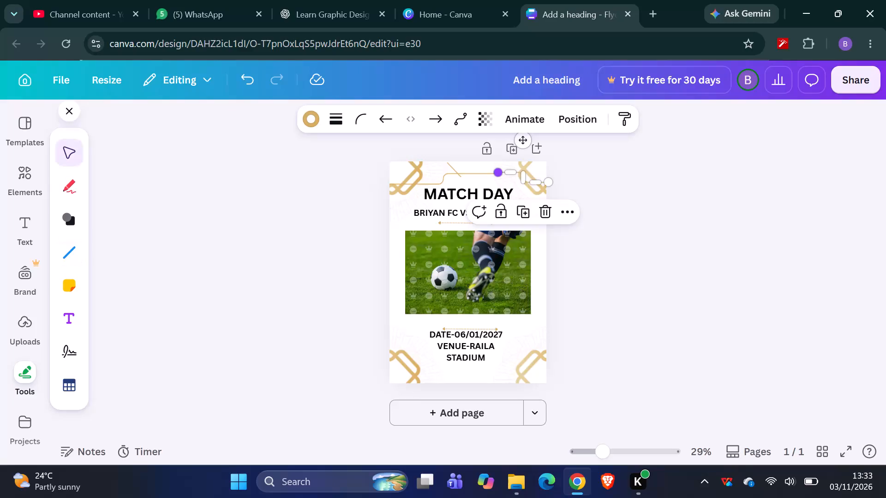
drag(498, 172, 512, 181)
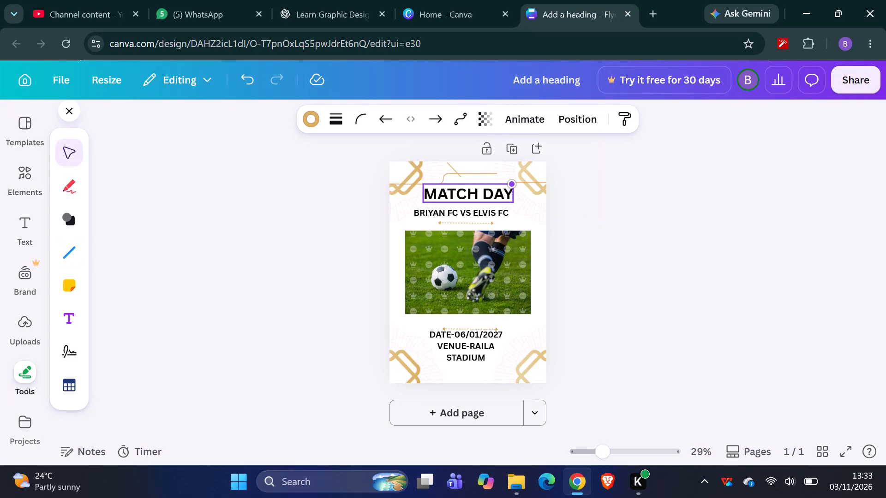
drag(512, 181, 500, 174)
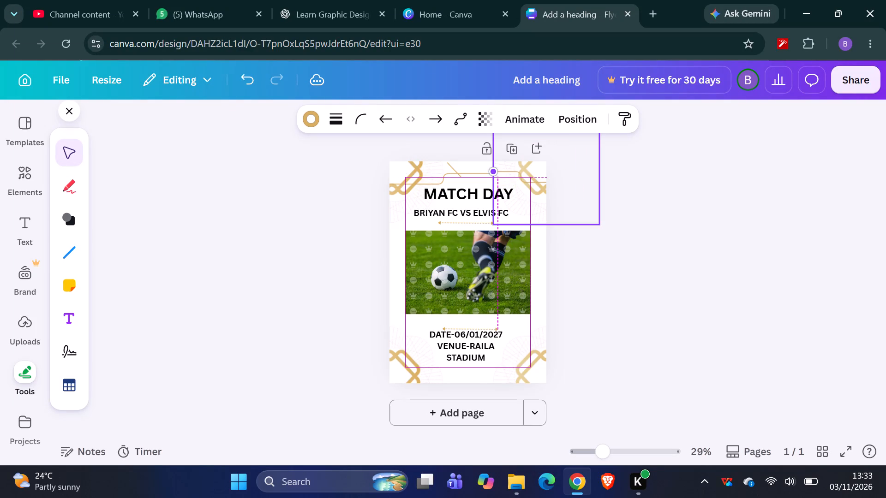
drag(500, 174, 500, 177)
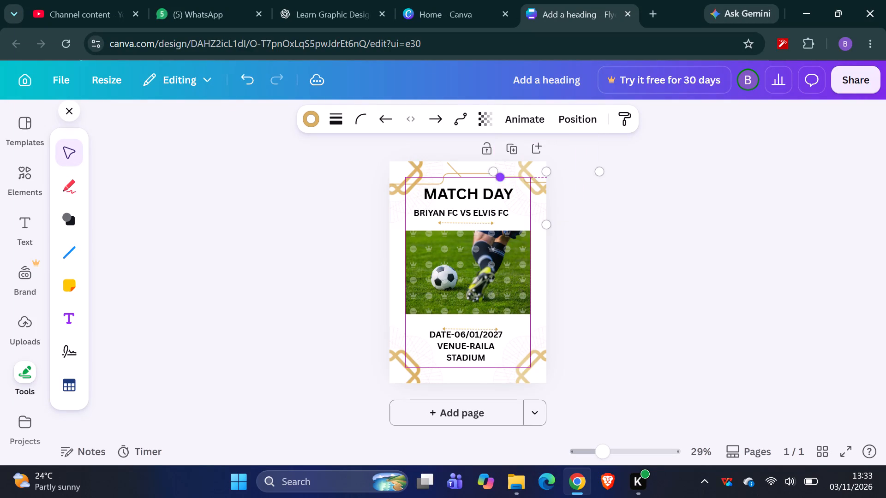
drag(500, 177, 500, 178)
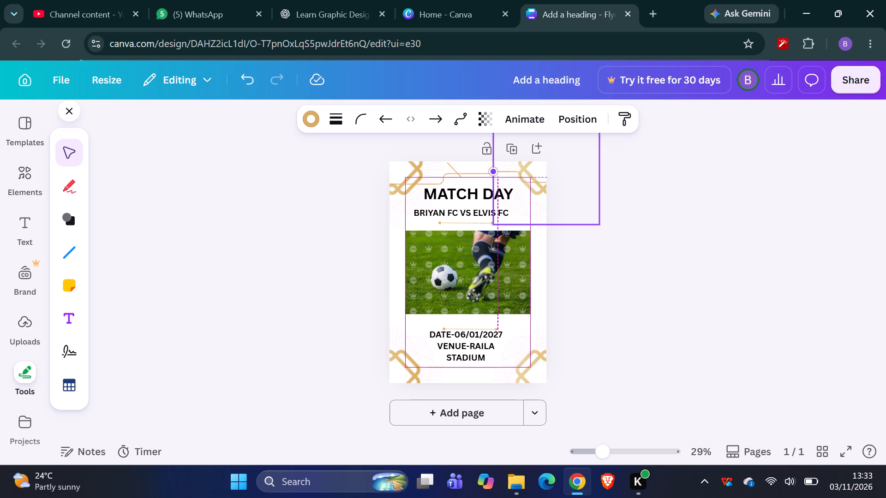
drag(500, 178, 500, 177)
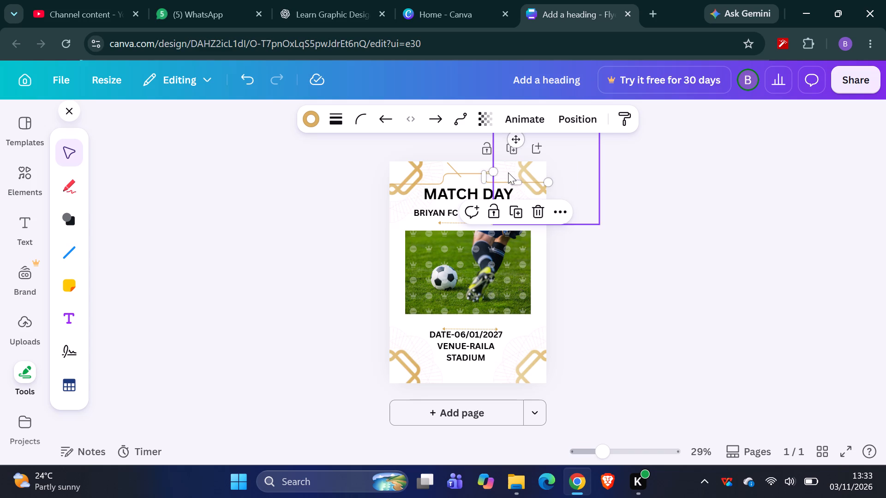
drag(494, 174, 494, 172)
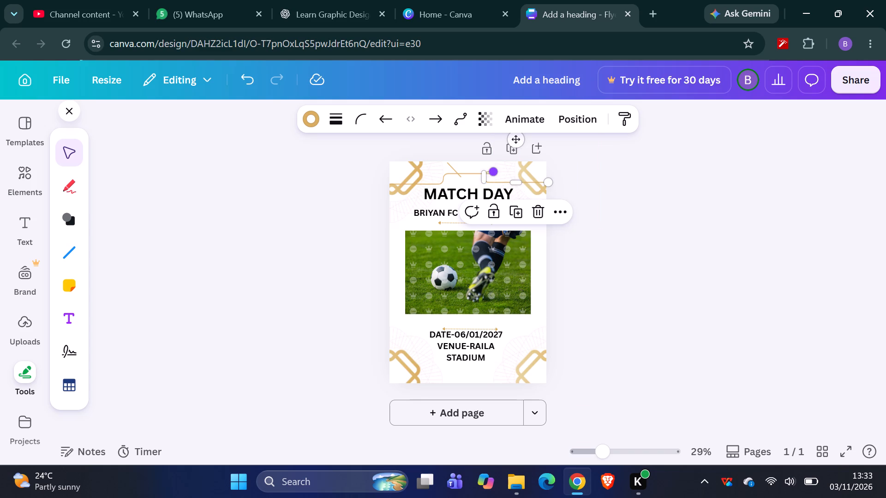
drag(494, 172, 501, 168)
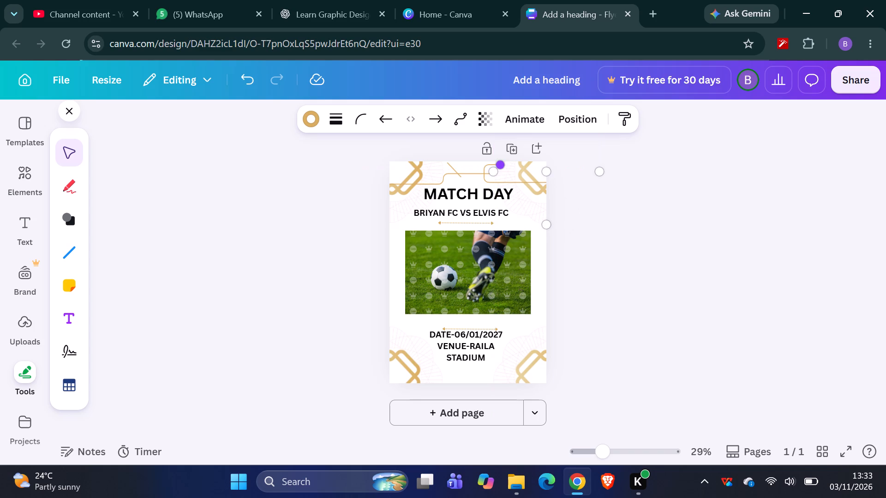
drag(501, 168, 502, 165)
drag(502, 165, 502, 167)
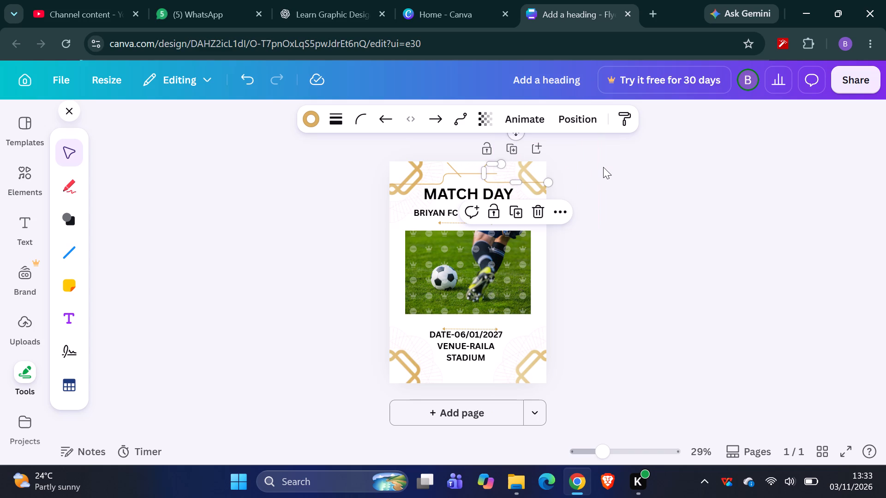
click(606, 167)
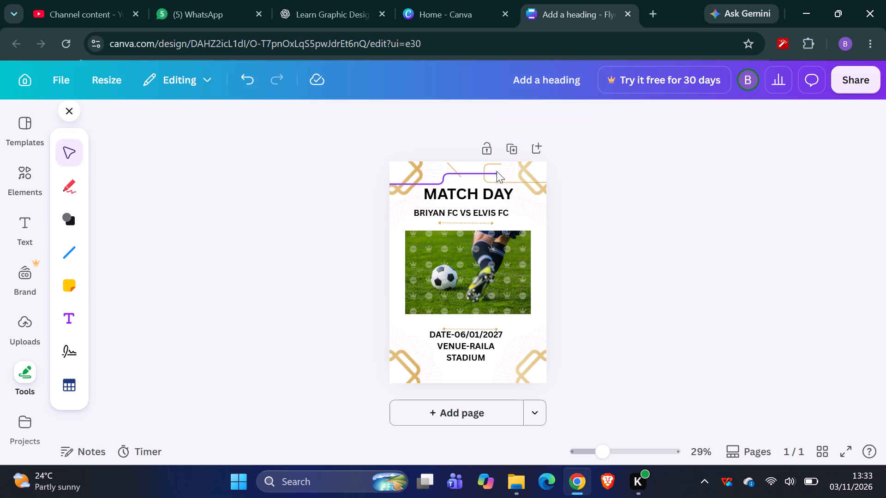
Extend the inner end of the first gold connector rightward and down to just above the end of the MATCH DAY heading.
click(496, 172)
drag(496, 172, 506, 174)
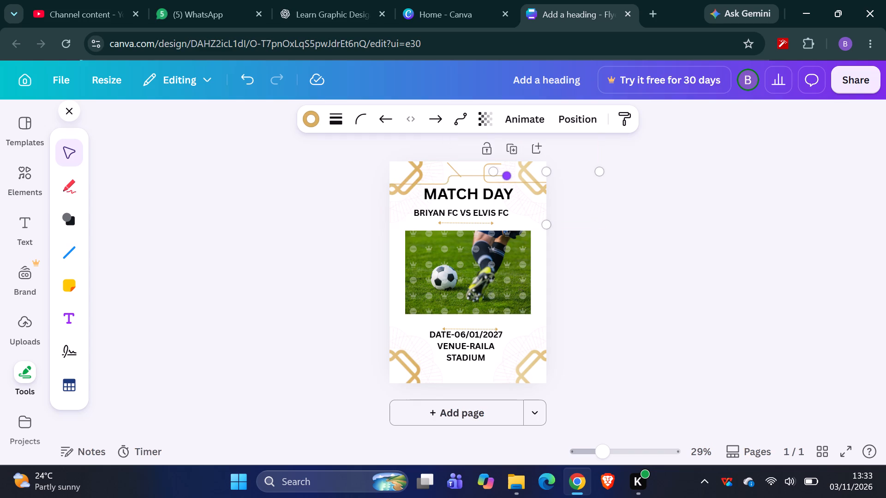
drag(506, 174, 509, 178)
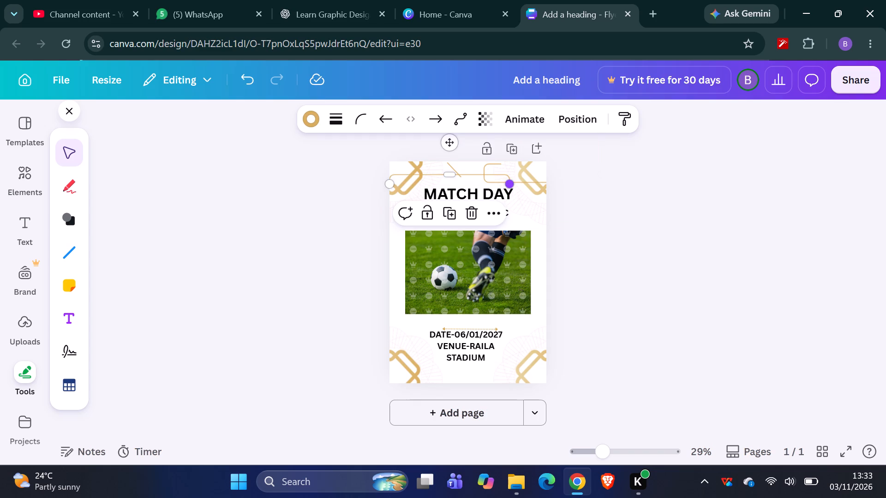
click(559, 219)
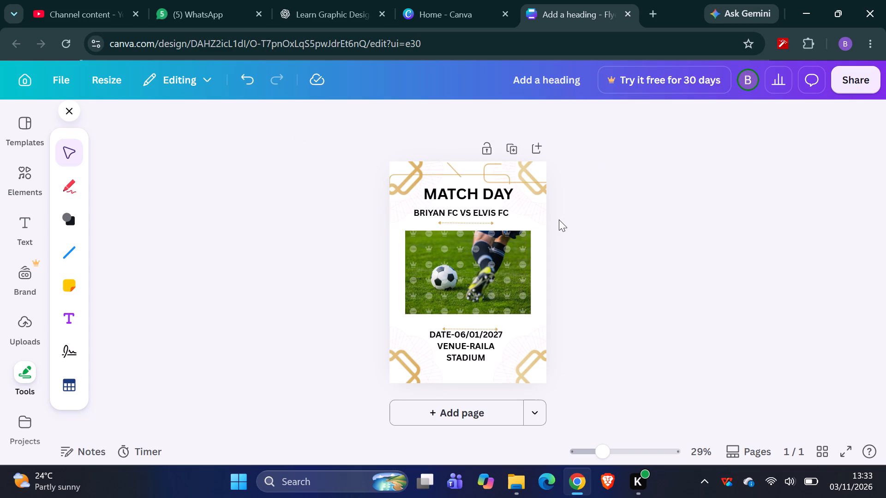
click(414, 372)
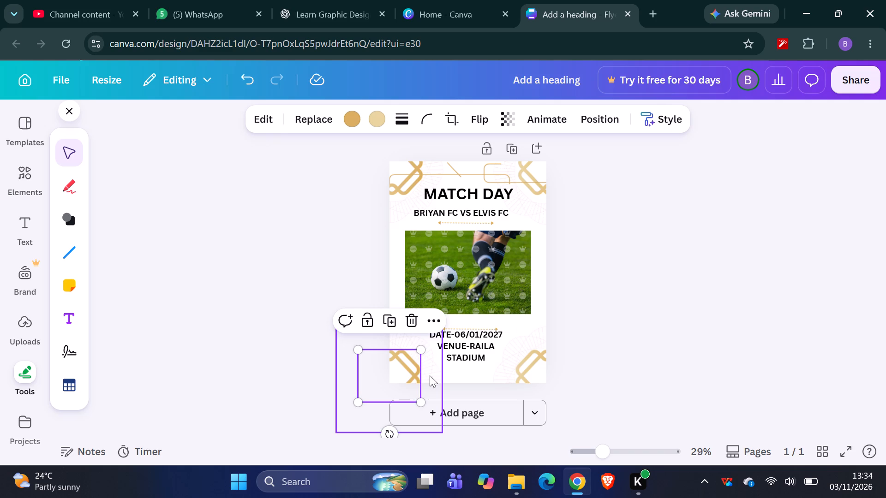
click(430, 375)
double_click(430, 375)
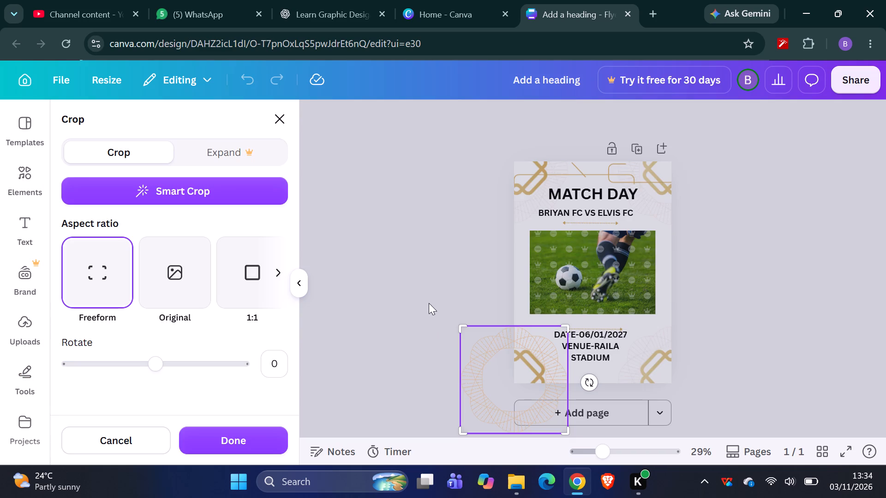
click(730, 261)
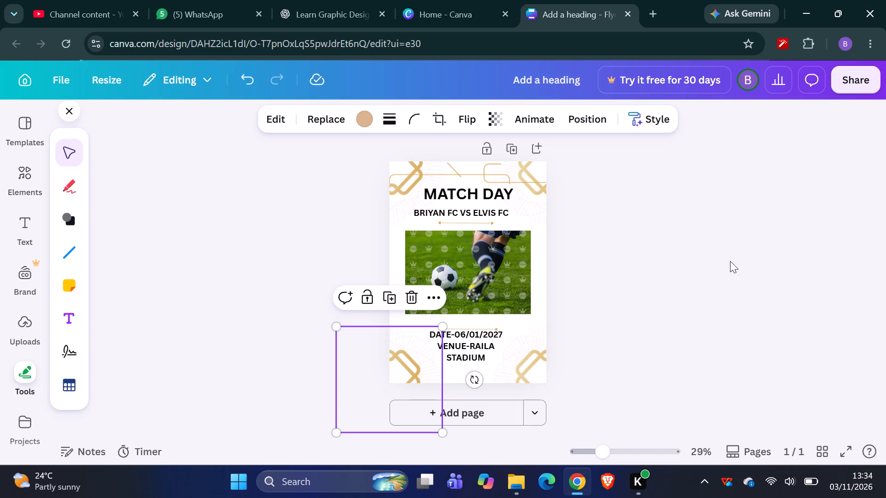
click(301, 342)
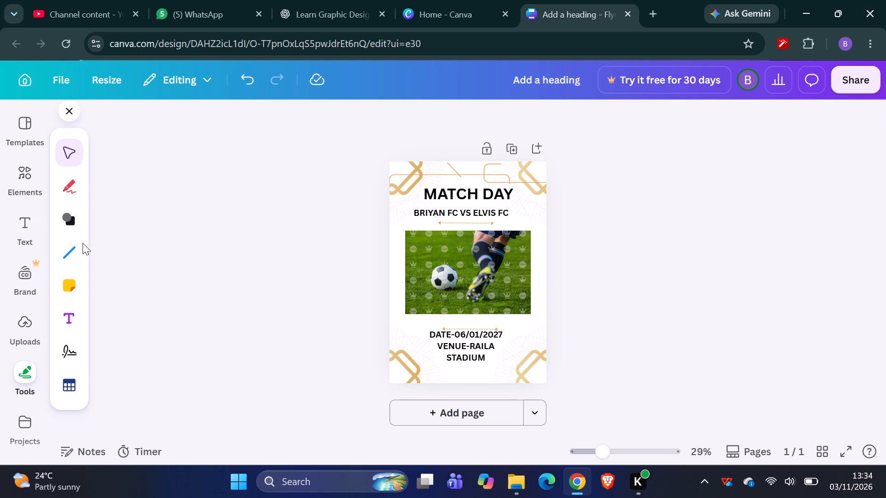
Add a circle shape over the football in the photo and shrink it to 10 by 10.
click(72, 219)
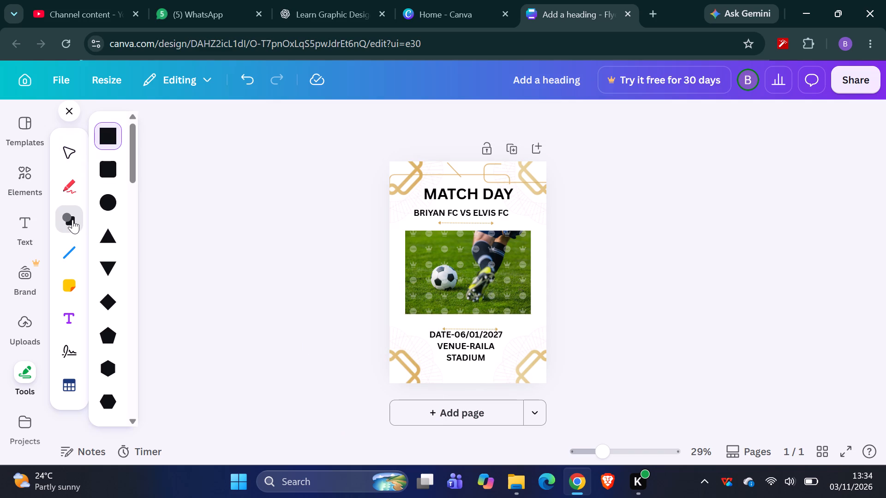
click(109, 197)
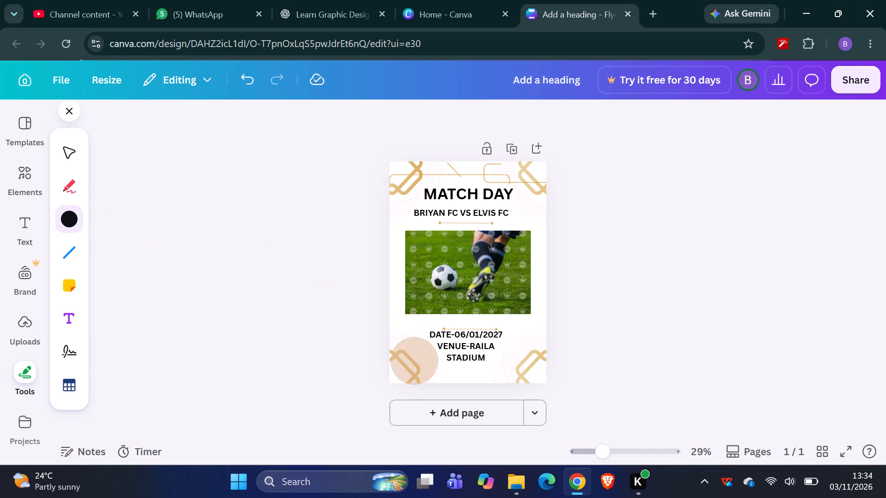
click(421, 256)
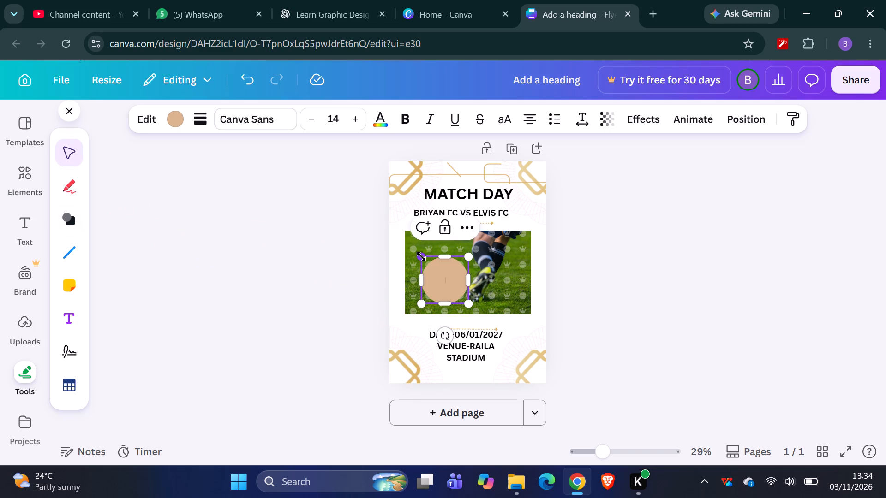
click(421, 256)
drag(421, 256, 430, 326)
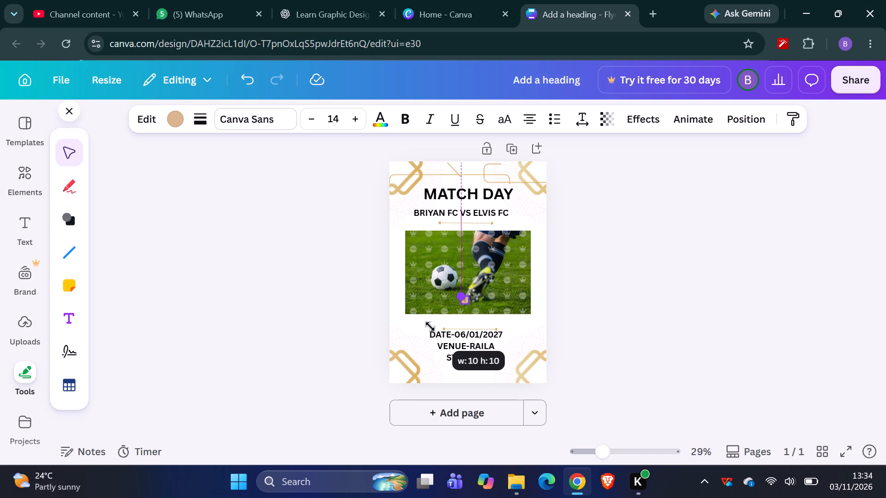
drag(430, 326, 510, 365)
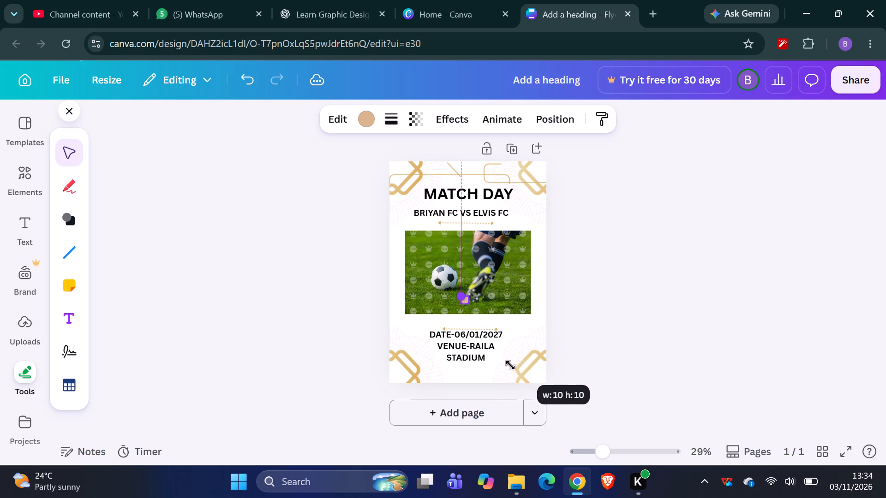
drag(510, 365, 505, 371)
Add a red sticky note over the ornament in the flyer's lower-right corner.
click(521, 368)
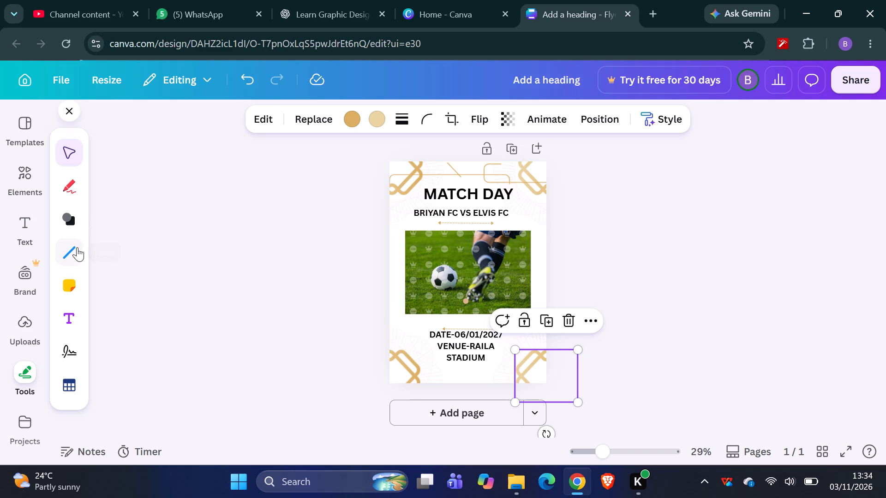
click(68, 279)
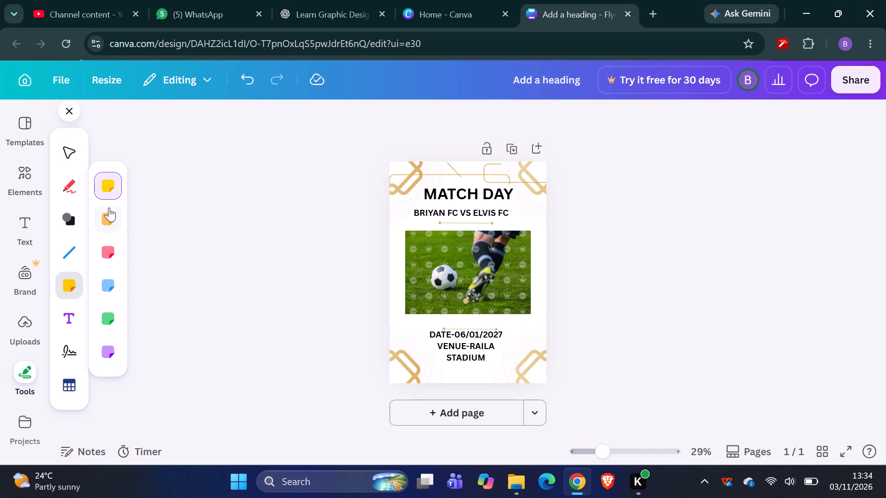
click(111, 247)
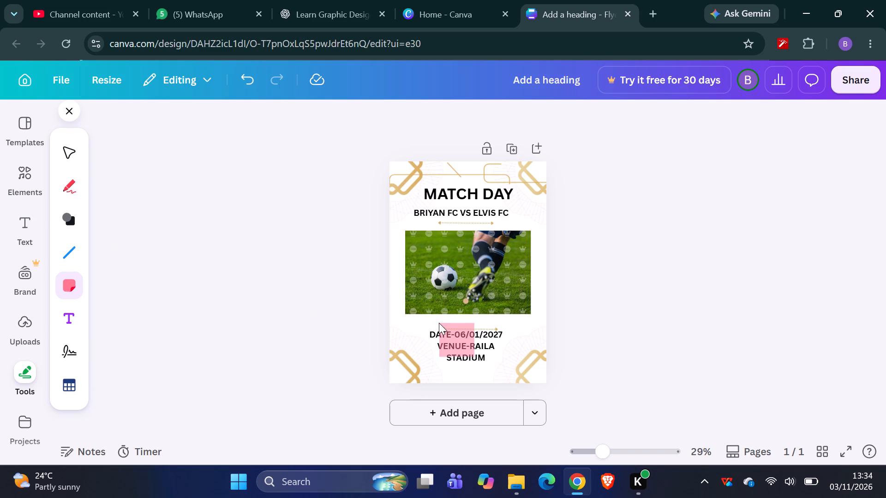
click(510, 349)
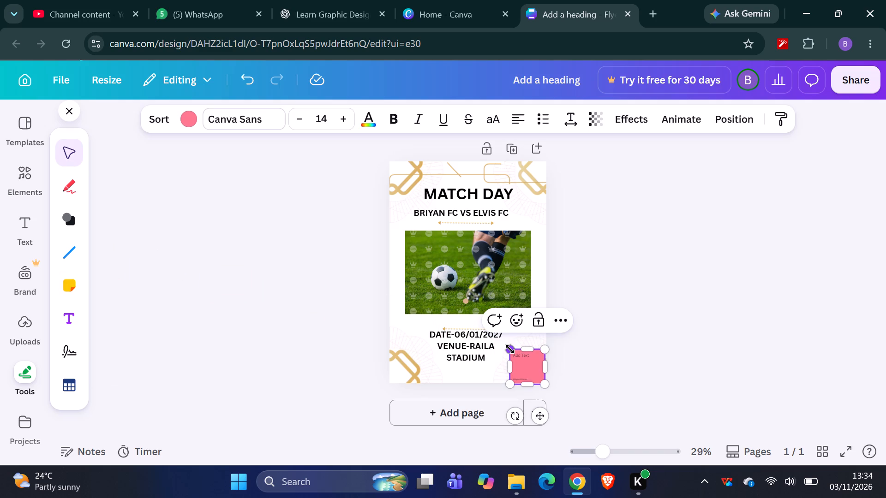
Move the date and venue text block slightly up and left, away from the sticky note.
drag(510, 343, 490, 337)
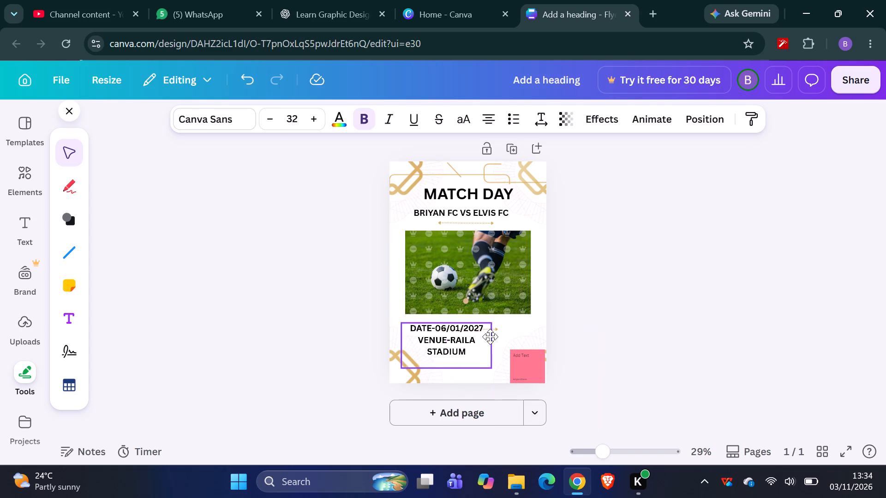
drag(490, 337, 498, 336)
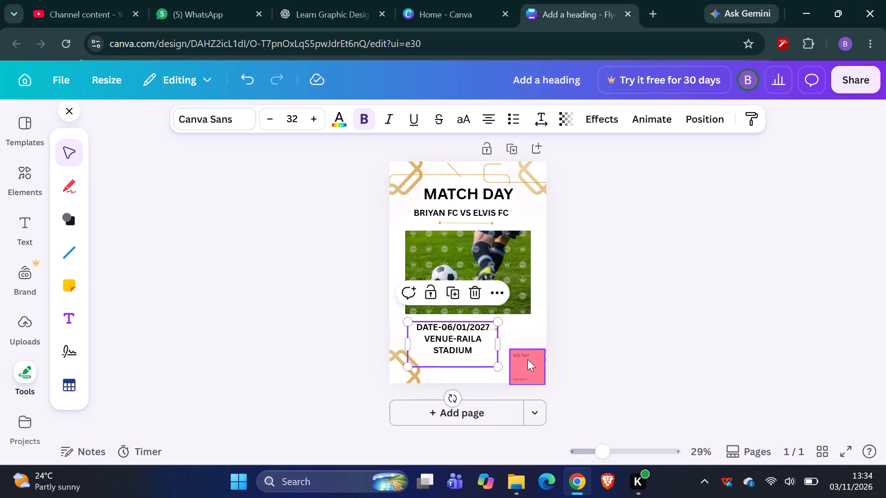
Enter "TICKET GOING FOR 200/= PER PERSON" as the text of the sticky note in the flyer's lower-right corner.
click(526, 360)
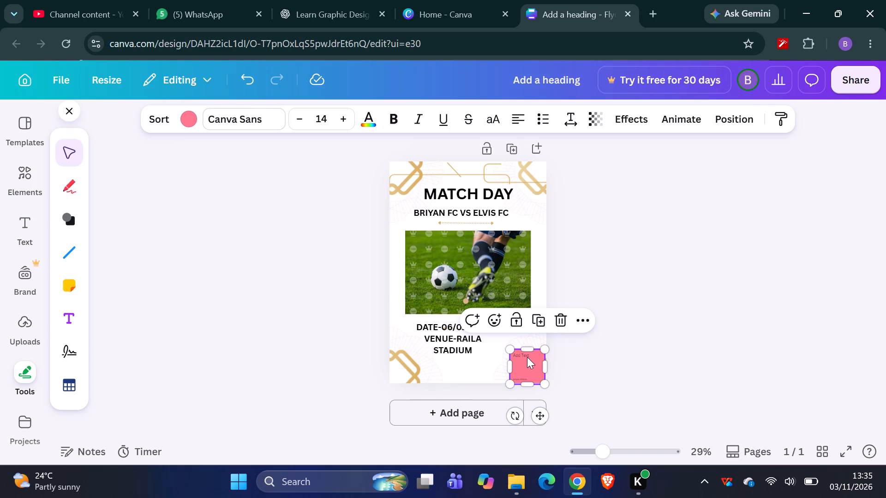
click(527, 358)
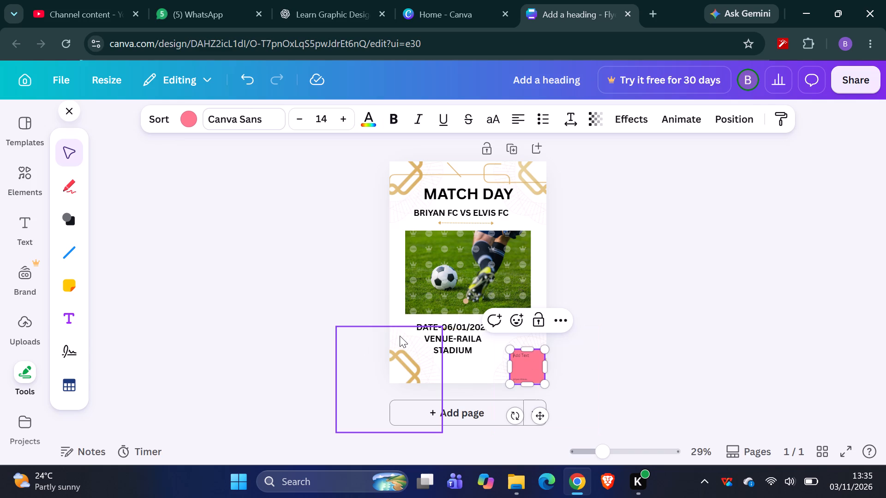
key(t)
key(i)
key(c)
text(KET)
key(g)
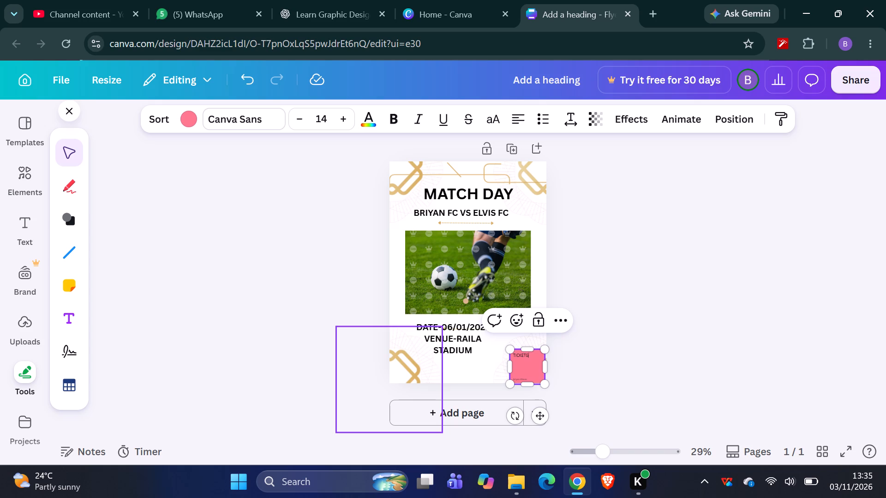
key(BackSpace)
key(space)
text(GOI)
key(n)
text(G)
key(space)
text(FOR)
key(space)
key(space)
key(2)
text(00)
text(/=)
key(space)
text(PER)
key(space)
key(p)
text(ERSO)
key(n)
click(593, 351)
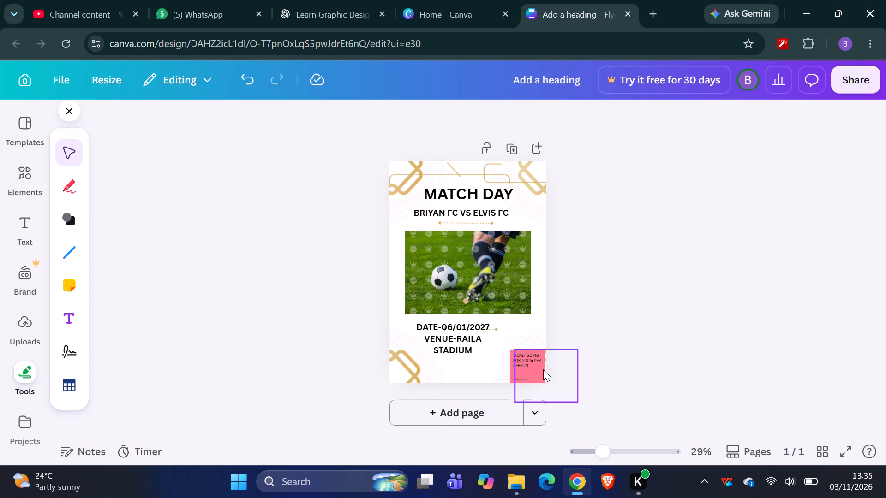
Move the date and venue text block to the flyer's horizontal centre, just below the lower gold divider line.
click(462, 330)
drag(462, 330, 479, 328)
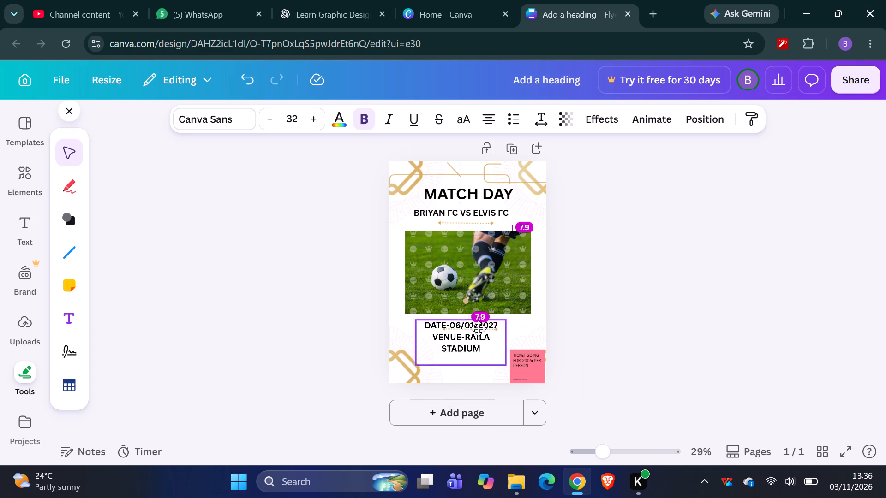
drag(479, 328, 478, 328)
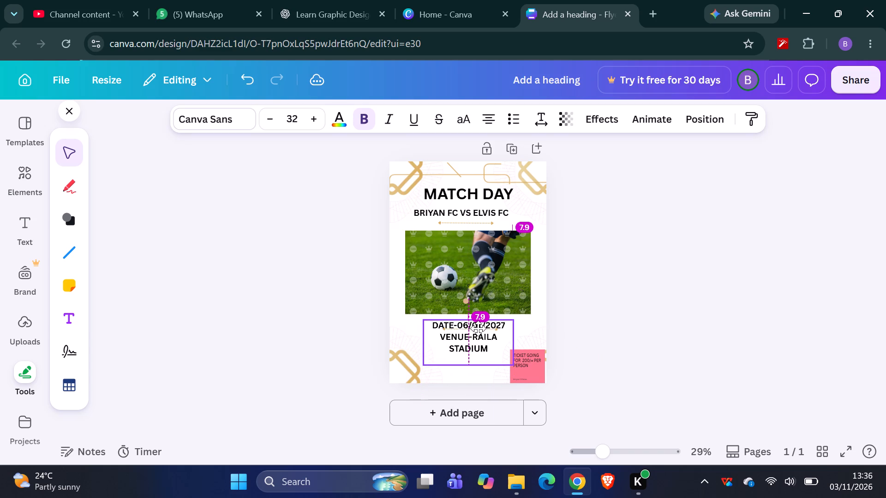
drag(478, 328, 478, 332)
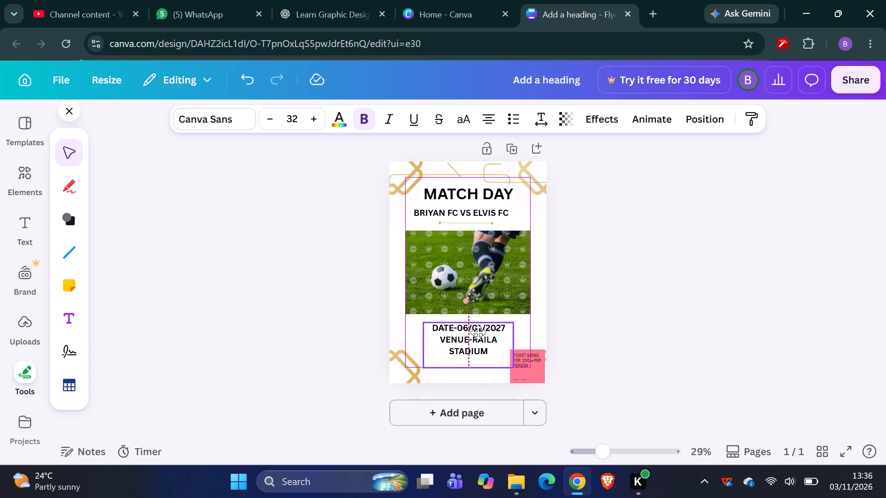
drag(478, 332, 478, 340)
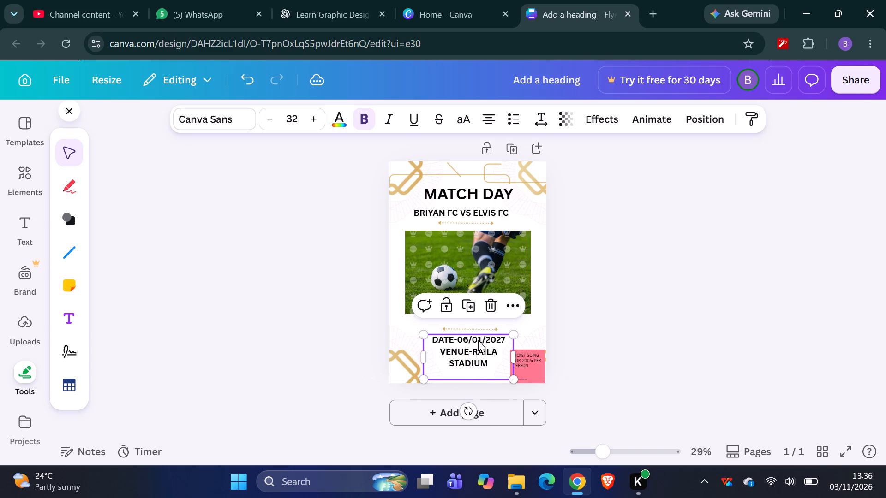
click(565, 285)
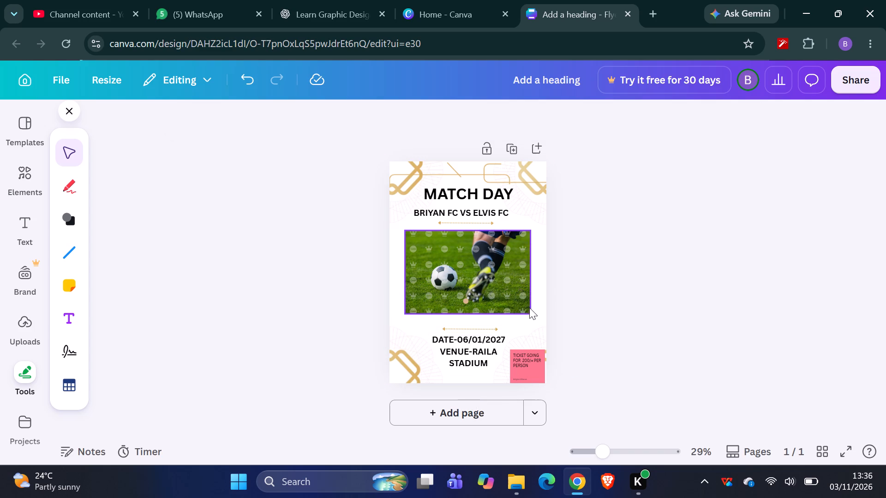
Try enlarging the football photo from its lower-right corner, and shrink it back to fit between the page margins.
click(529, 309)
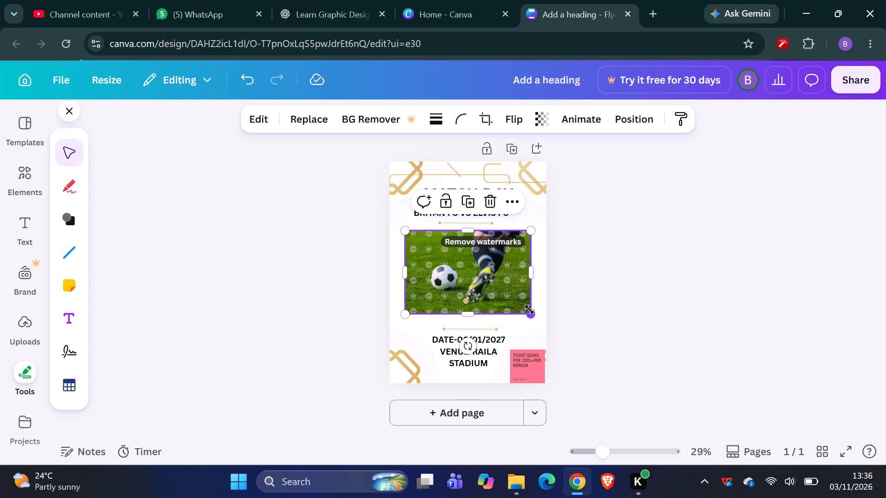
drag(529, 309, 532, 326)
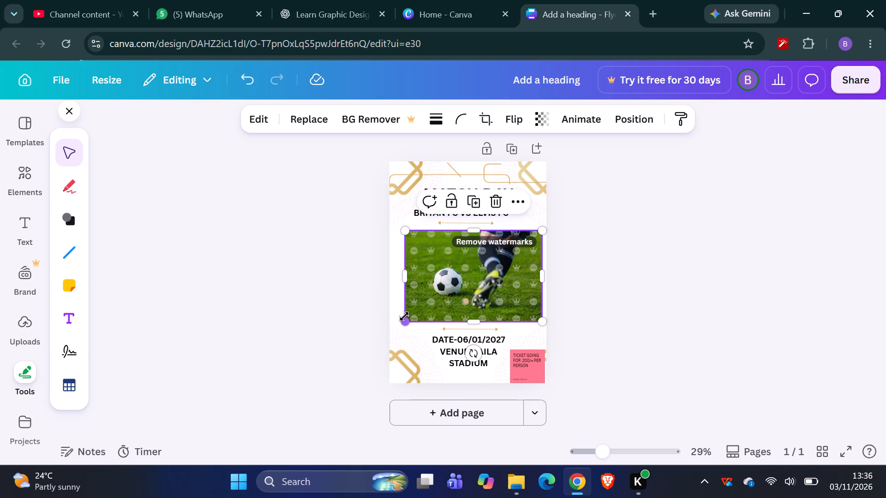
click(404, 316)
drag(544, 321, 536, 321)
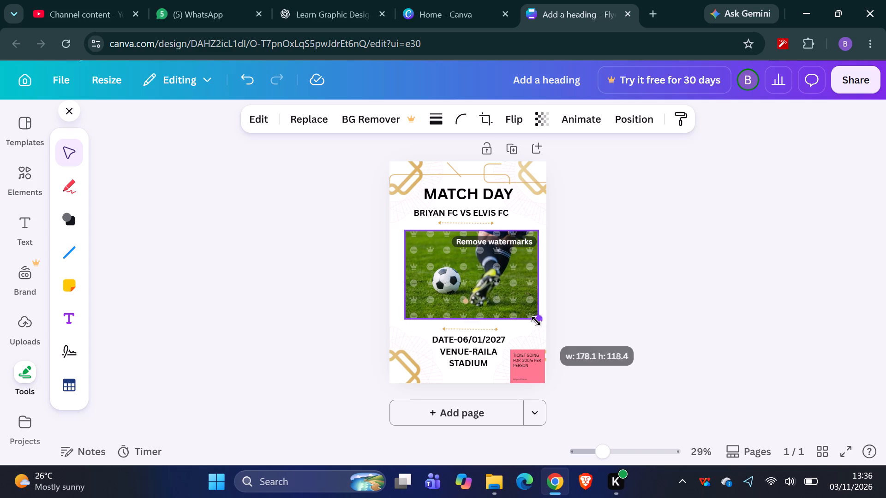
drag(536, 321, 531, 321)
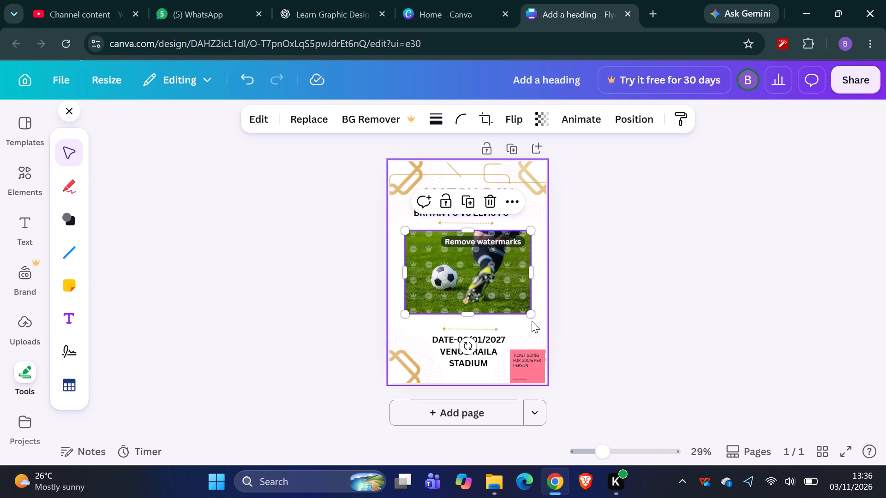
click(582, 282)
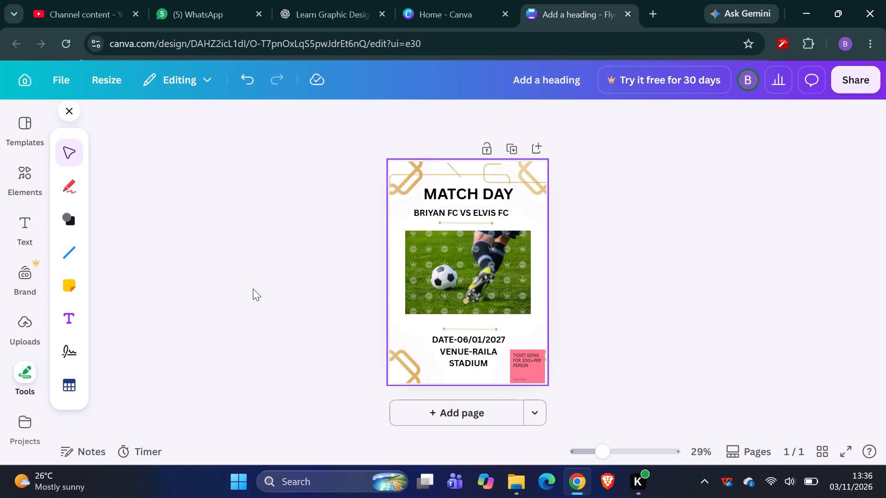
Create a brand colour palette containing turquoise #78FFE7 and apply it to the flyer.
click(29, 285)
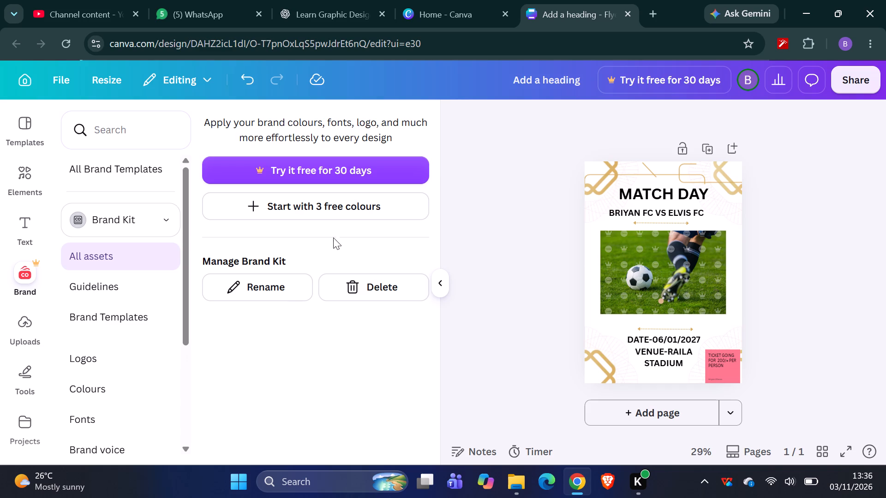
click(340, 207)
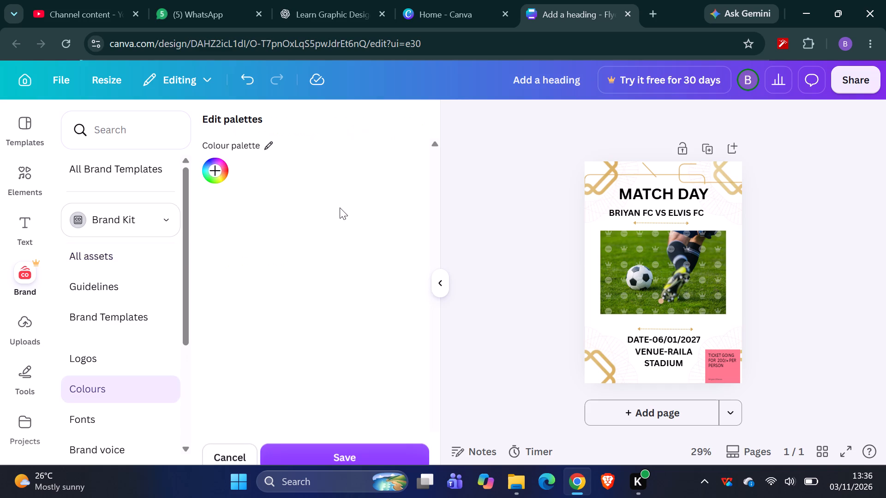
click(215, 172)
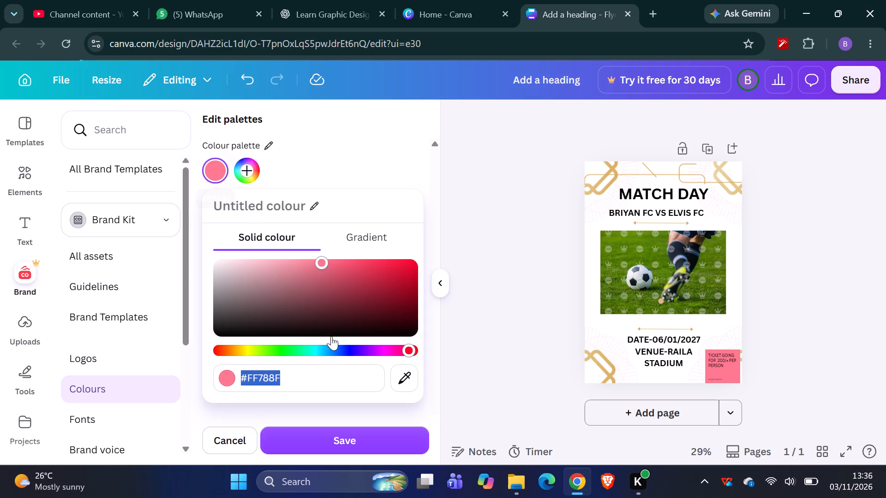
click(326, 347)
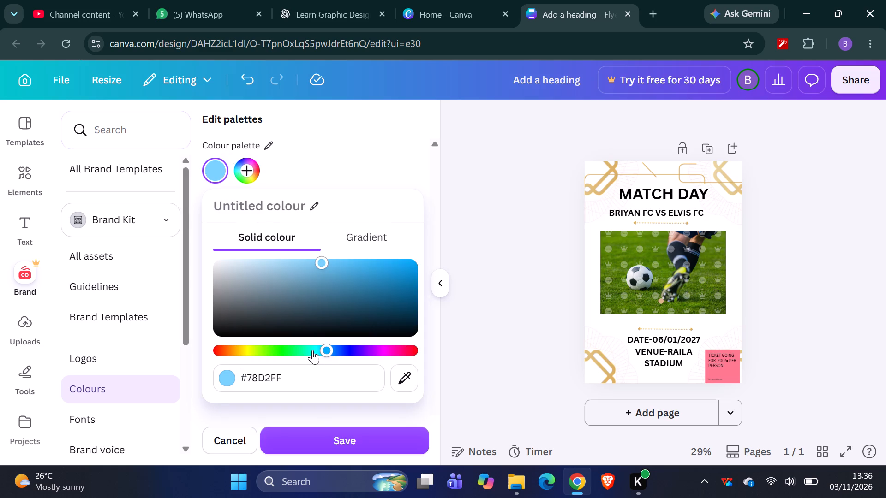
click(310, 351)
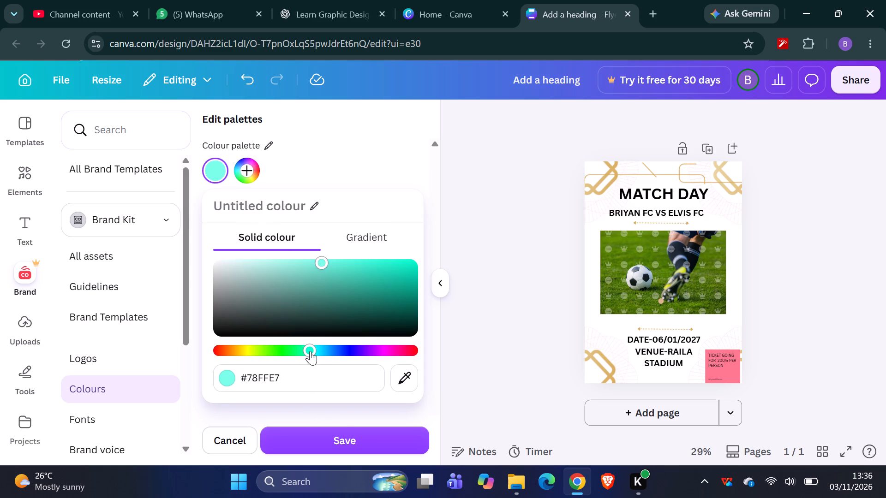
click(347, 439)
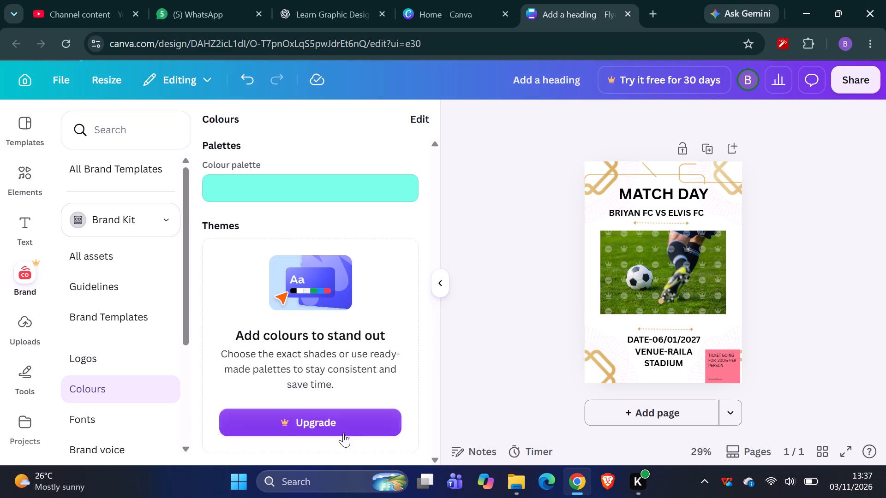
click(308, 190)
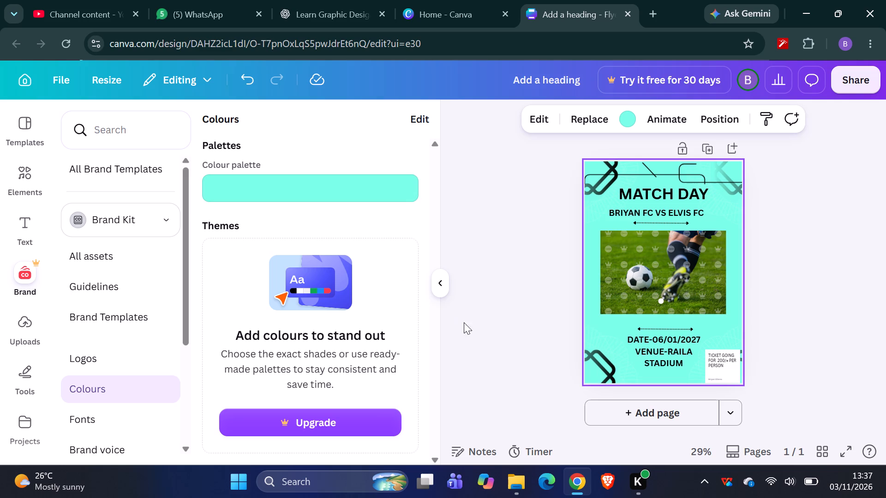
click(476, 332)
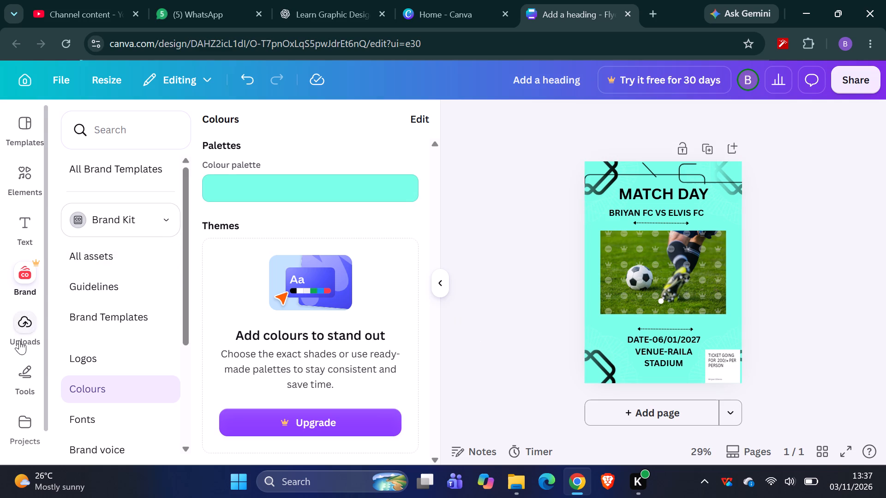
Browse the saved designs and folders in your projects.
scroll(19, 340, down, 2)
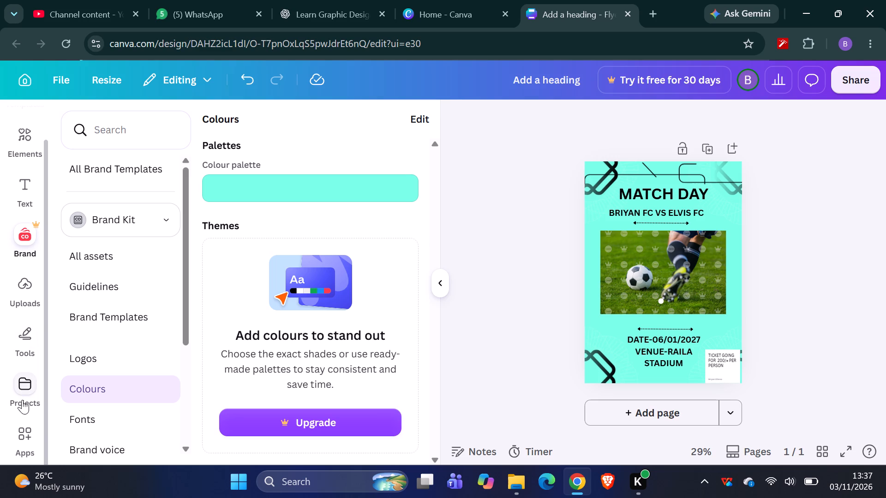
click(24, 391)
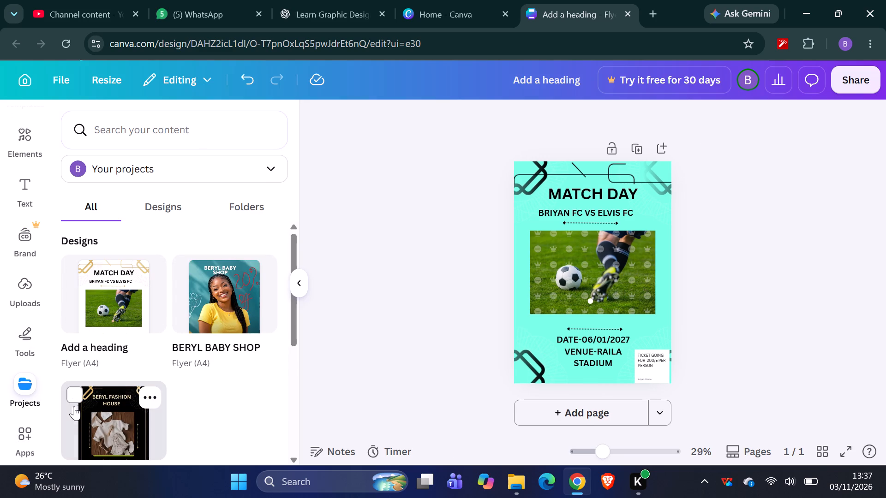
scroll(138, 371, right, 1)
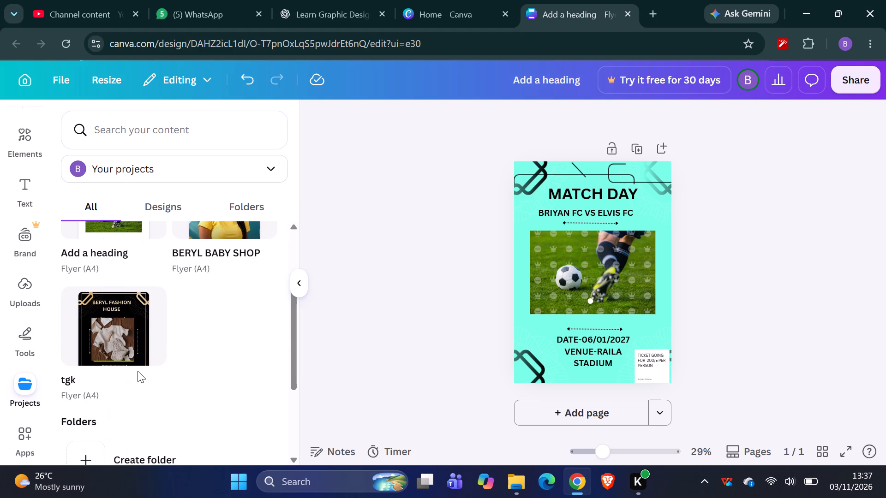
scroll(138, 371, right, 1)
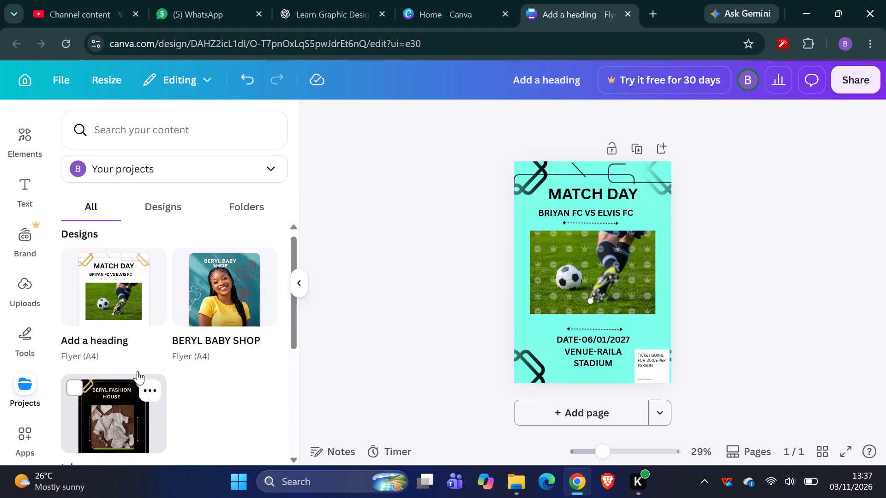
scroll(138, 371, down, 1)
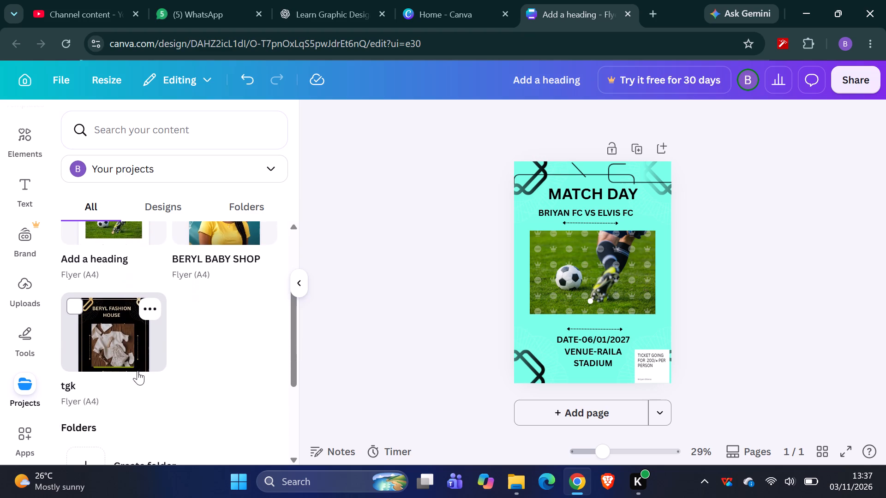
scroll(138, 371, up, 3)
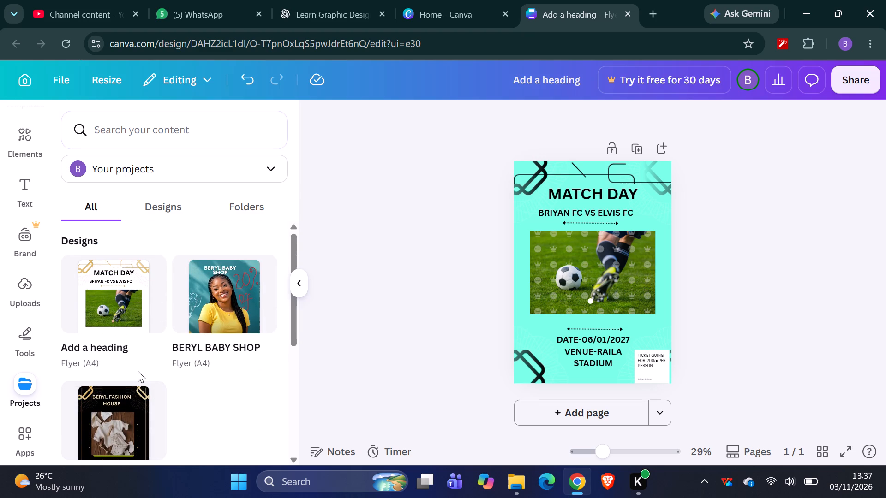
scroll(138, 371, up, 5)
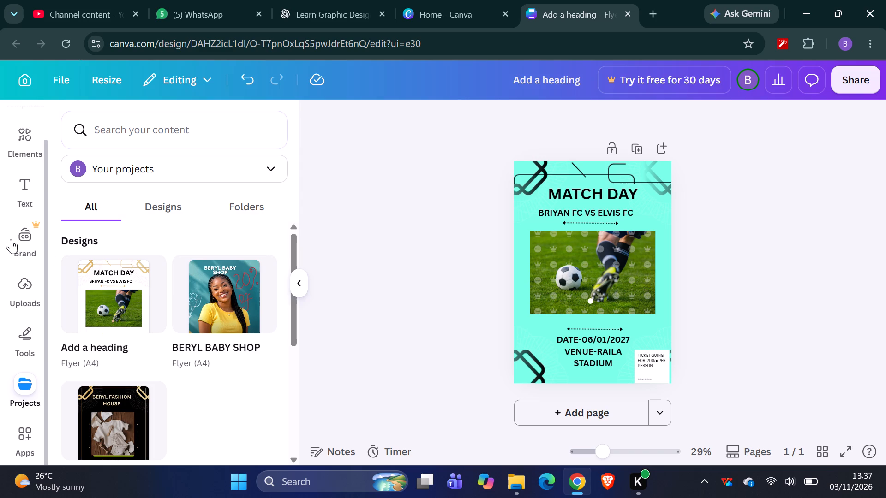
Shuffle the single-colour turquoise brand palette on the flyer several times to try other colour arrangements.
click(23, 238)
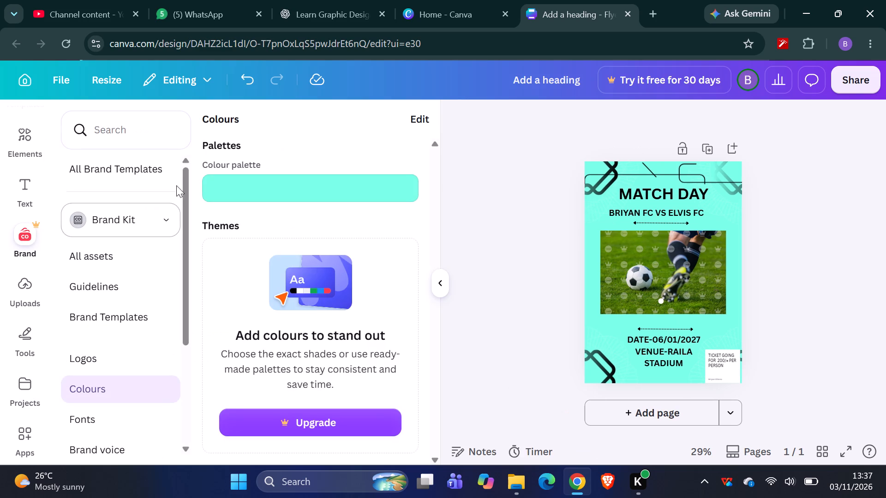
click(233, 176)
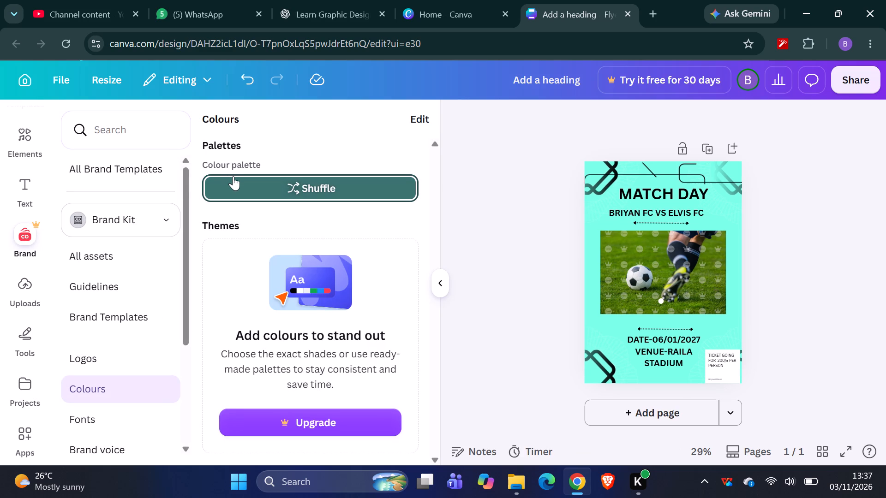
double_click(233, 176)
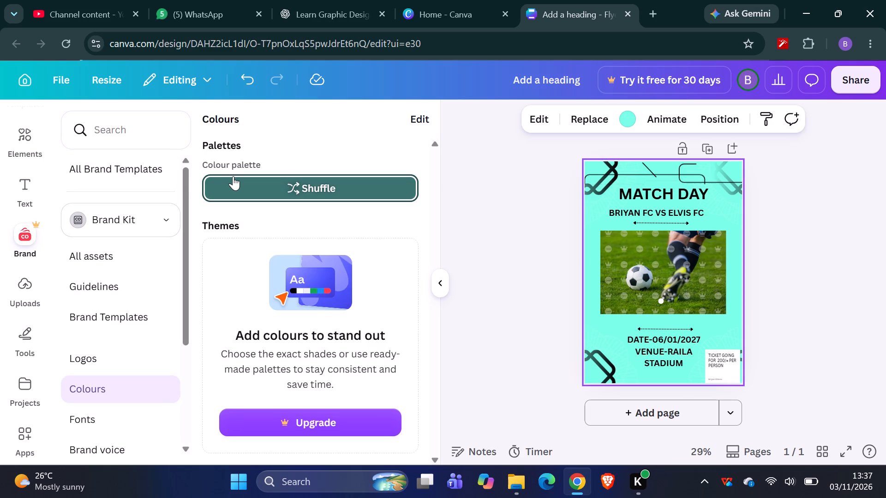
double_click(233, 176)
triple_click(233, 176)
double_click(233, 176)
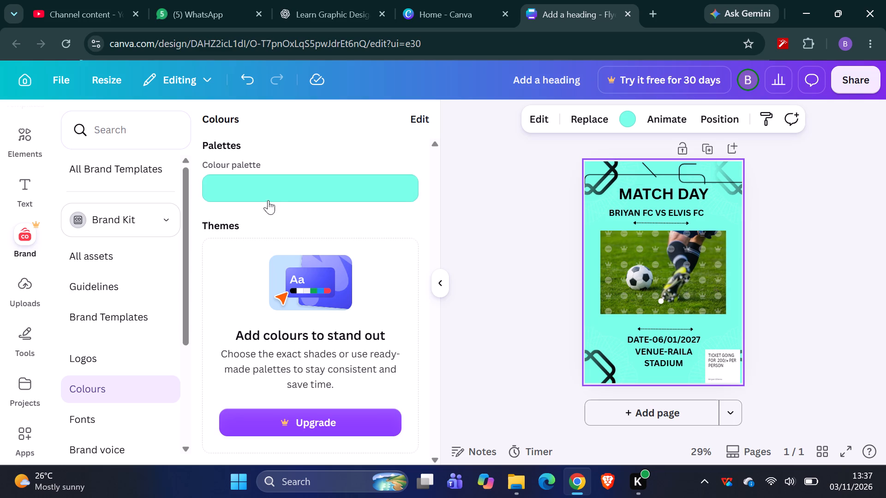
Add brown #6E4949 as a second brand palette colour and apply the updated palette to the flyer.
click(423, 123)
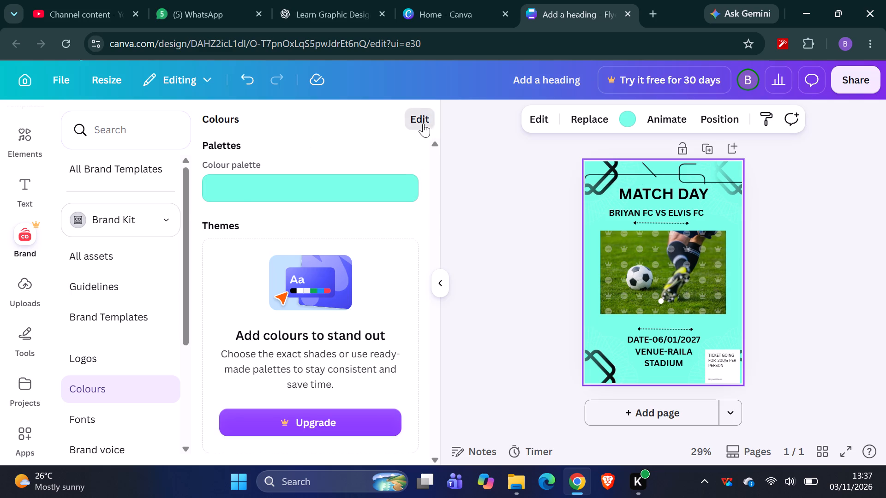
click(246, 159)
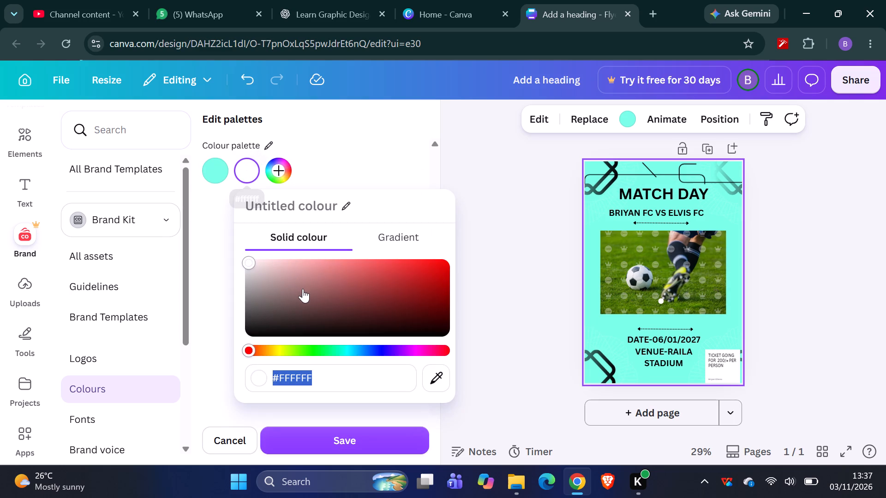
click(303, 289)
click(314, 303)
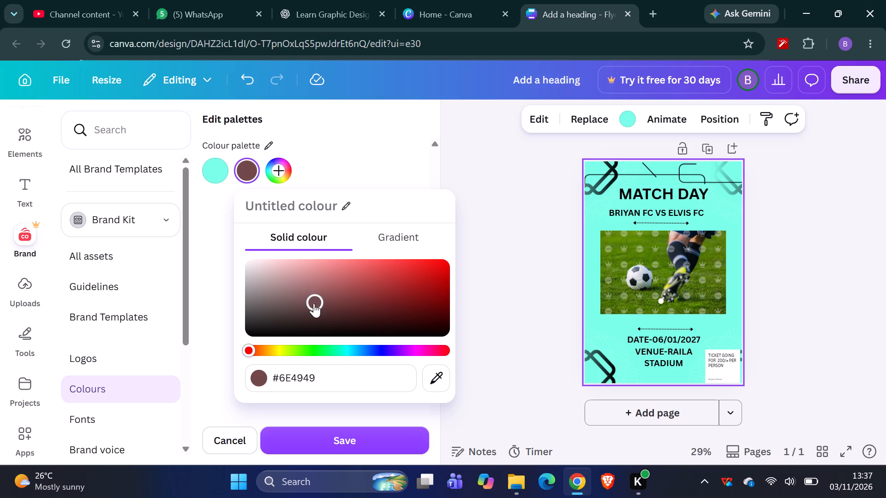
click(354, 431)
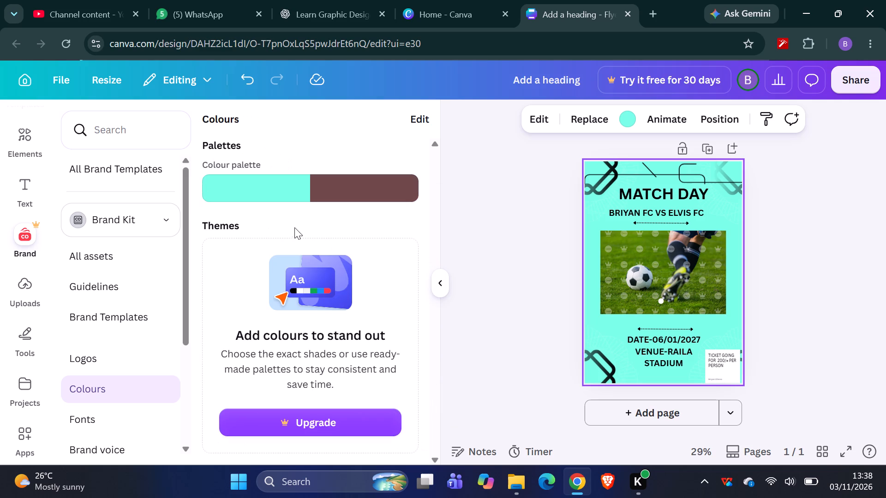
click(319, 185)
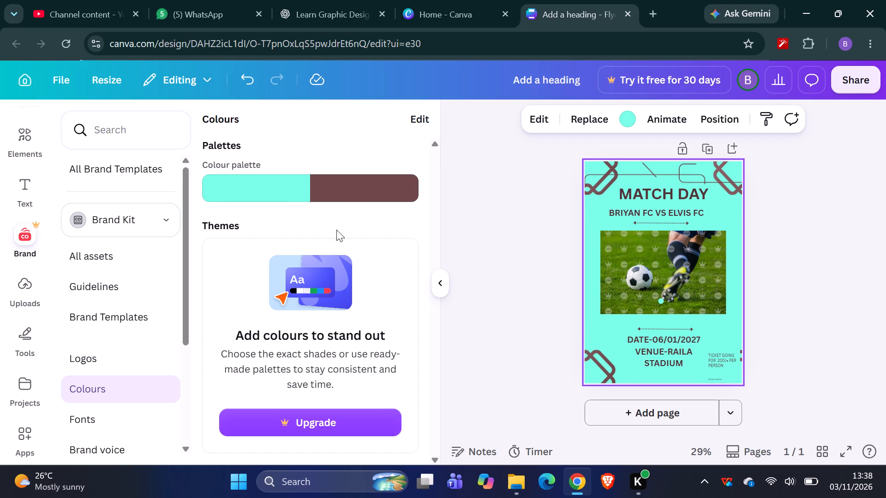
Add red #C01015 as the third brand palette colour and apply the palette to give the flyer a red background with turquoise text.
click(428, 121)
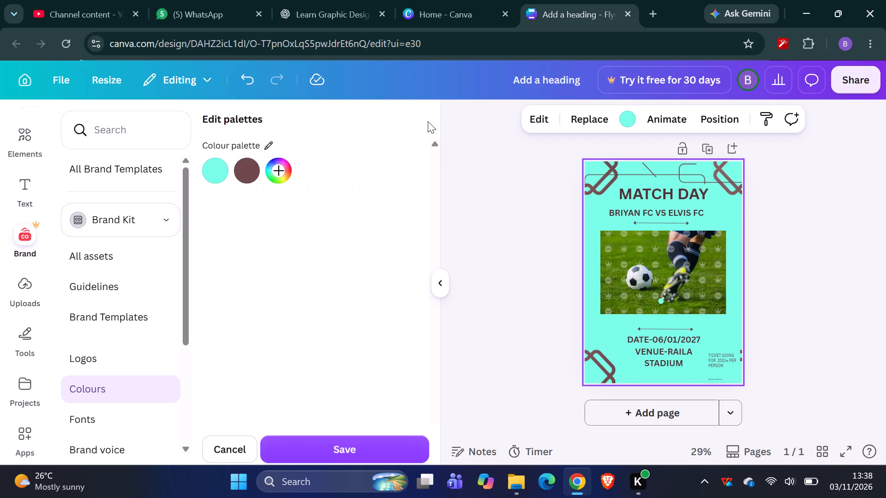
click(281, 175)
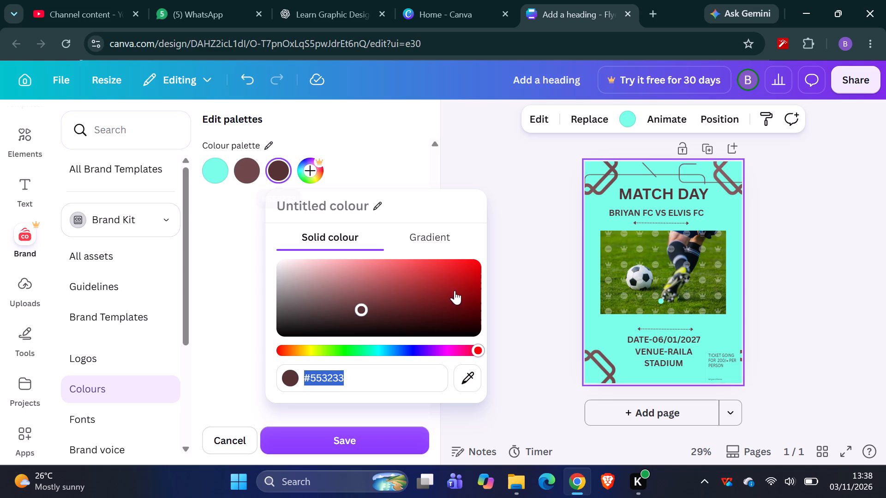
click(464, 278)
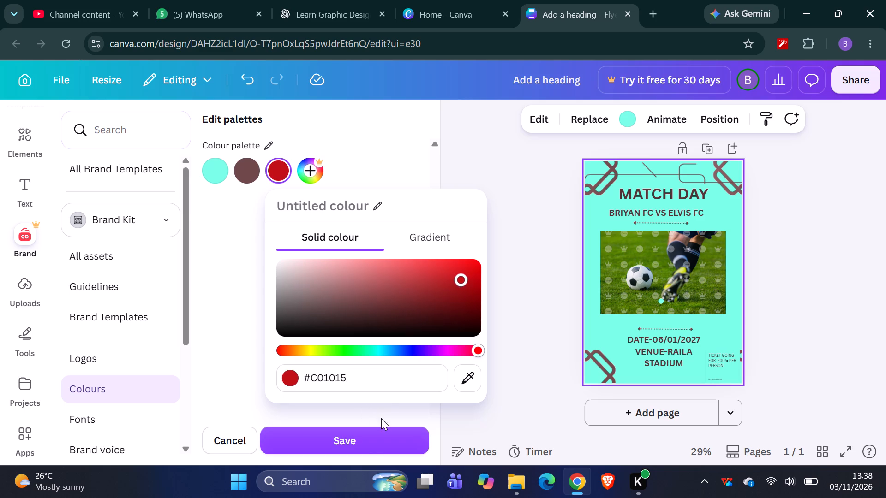
click(365, 446)
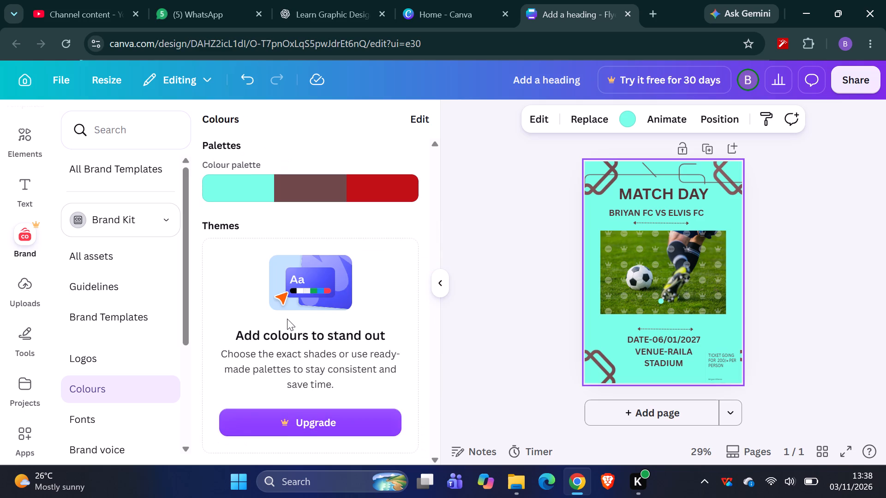
click(317, 183)
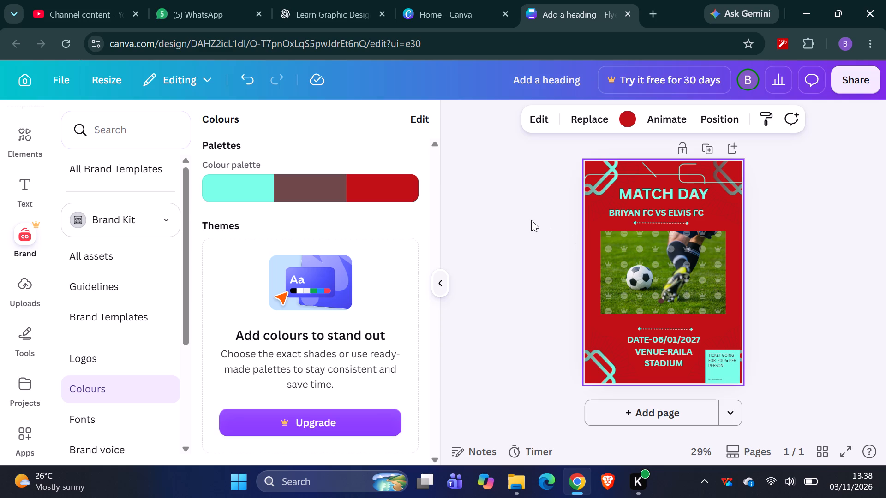
click(520, 159)
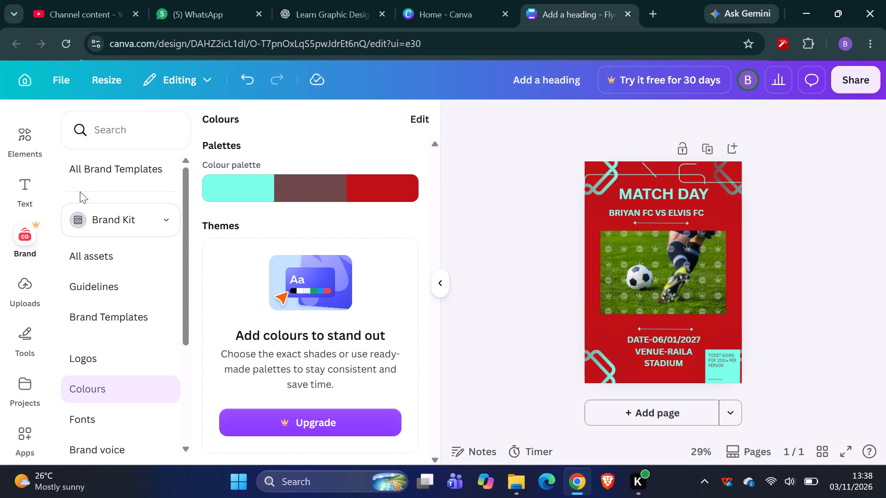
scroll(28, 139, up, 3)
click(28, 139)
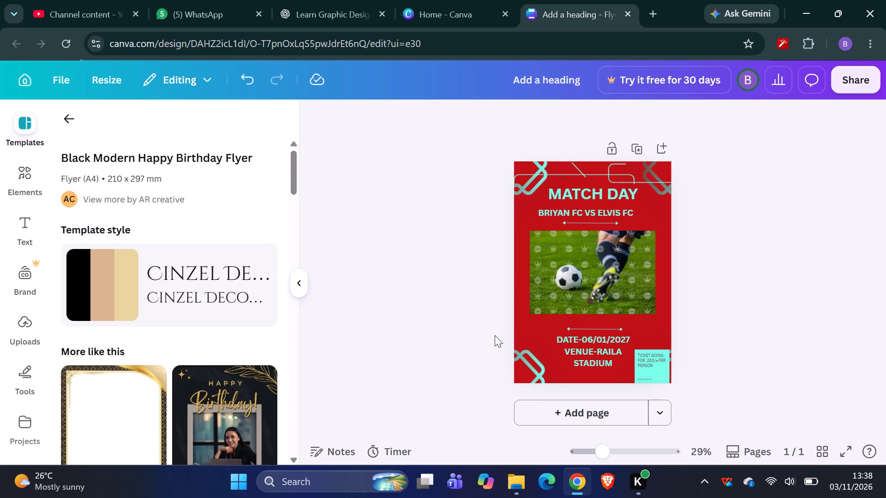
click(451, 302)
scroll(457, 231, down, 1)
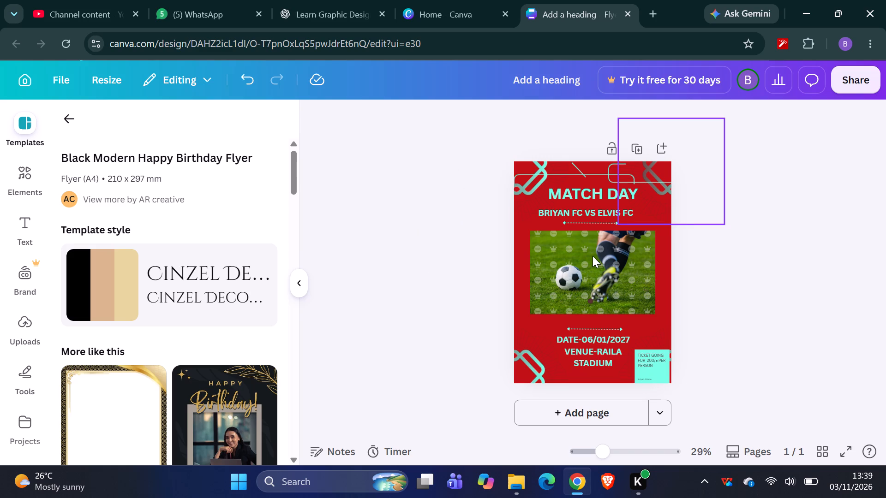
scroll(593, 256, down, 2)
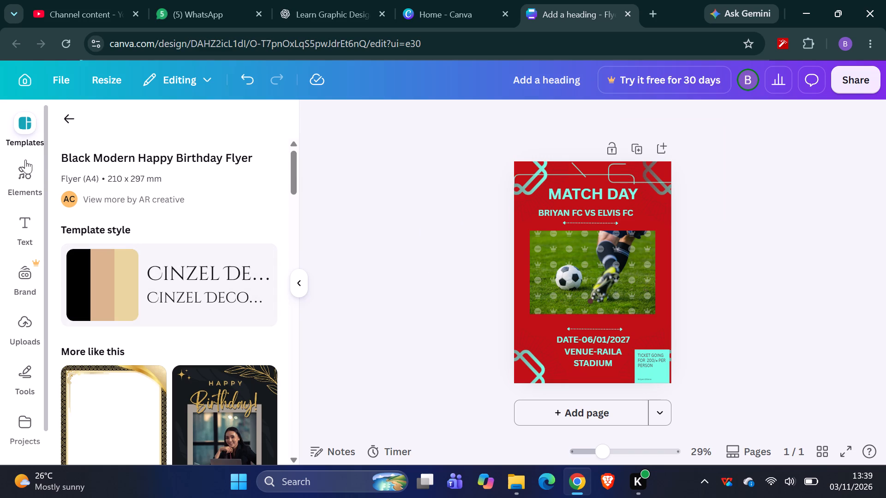
Browse the football graphics, photos, 3D objects, videos and audio in the elements library, including the details of the black-and-white soccer ball photo.
click(25, 190)
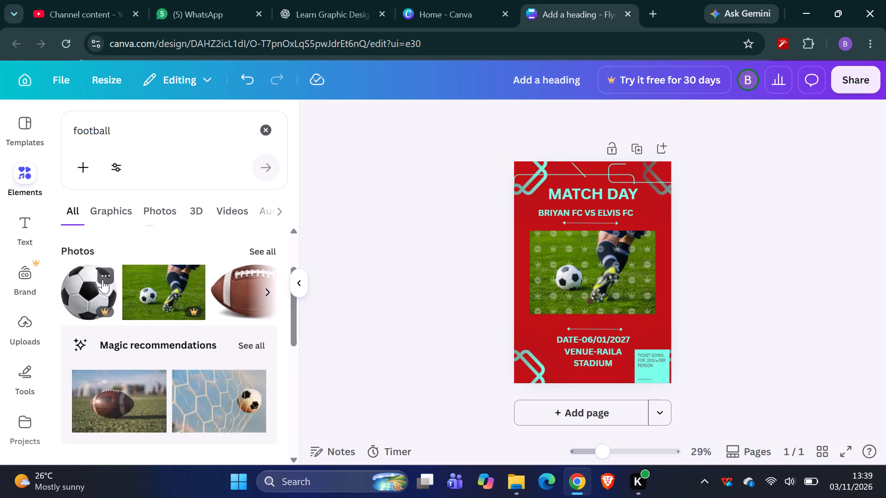
click(102, 279)
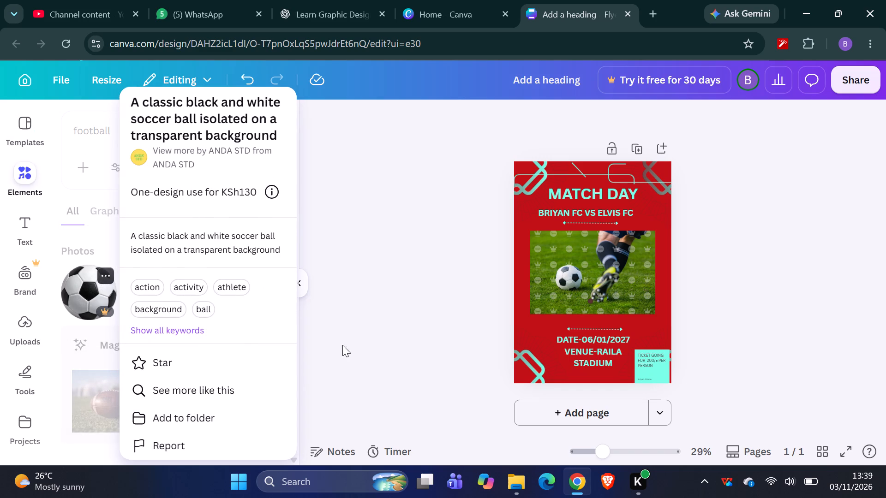
click(352, 355)
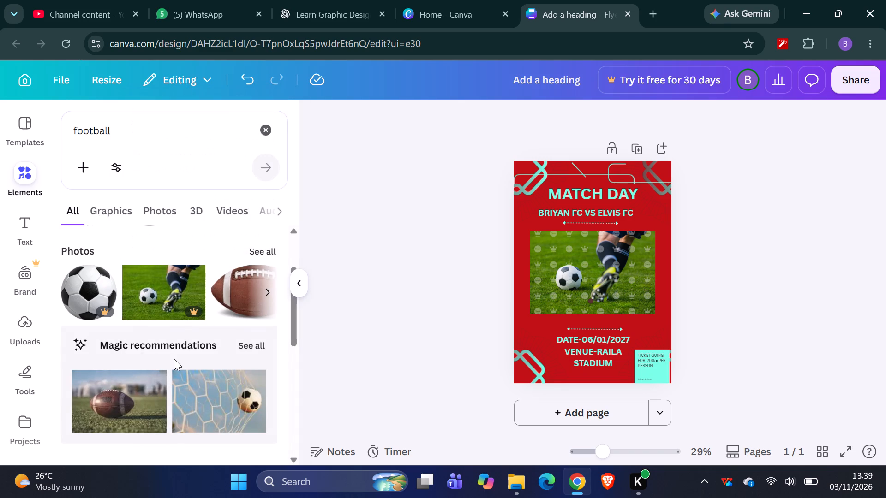
scroll(174, 359, down, 1)
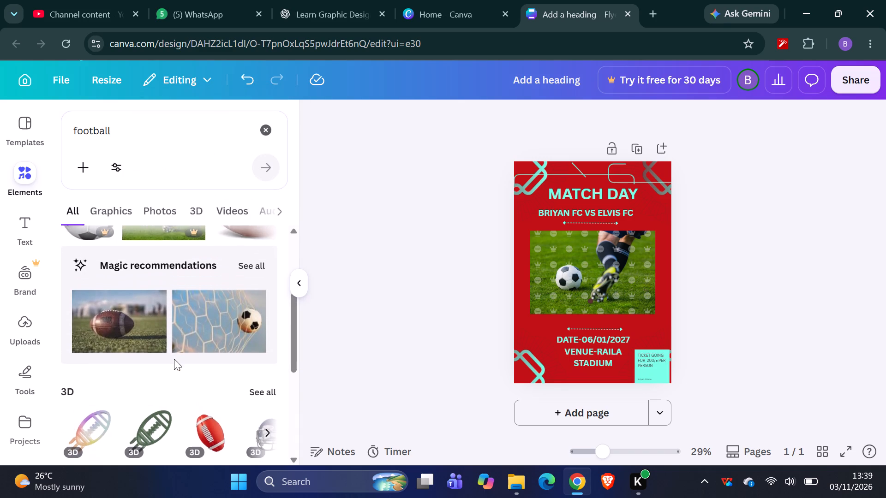
scroll(174, 359, down, 3)
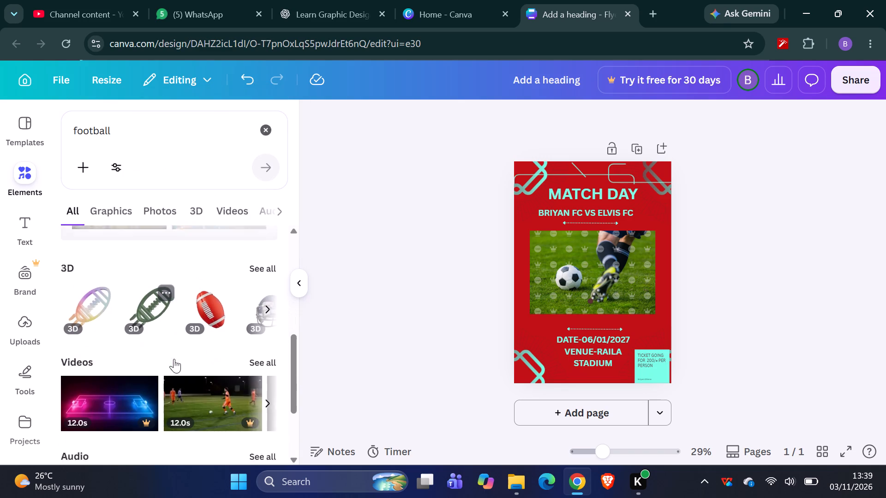
scroll(174, 359, down, 2)
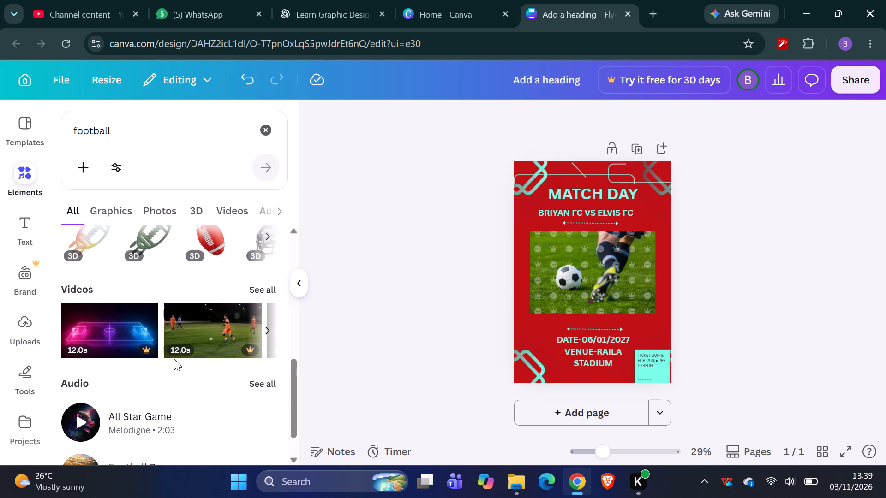
scroll(174, 359, down, 2)
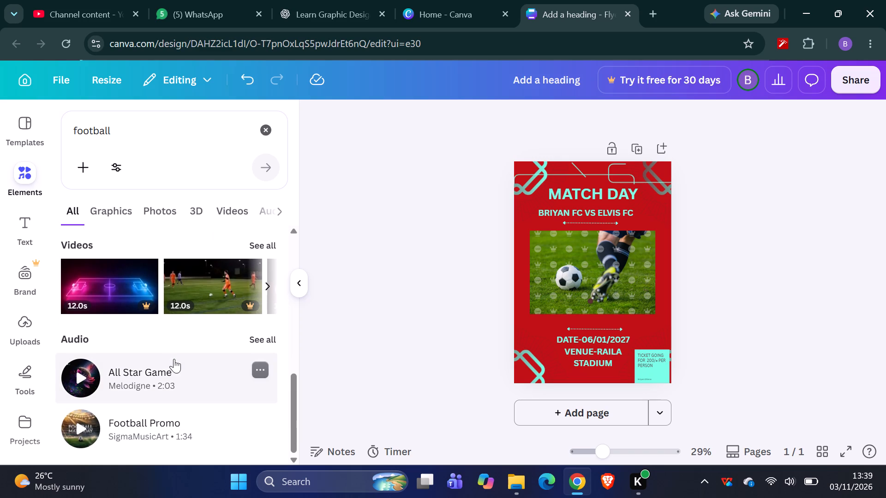
scroll(174, 359, down, 2)
scroll(182, 396, down, 1)
scroll(182, 396, up, 1)
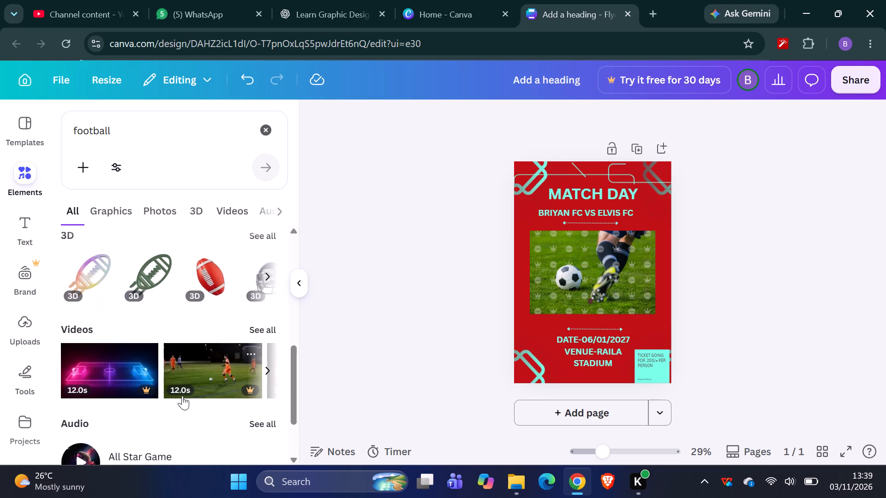
scroll(182, 396, up, 5)
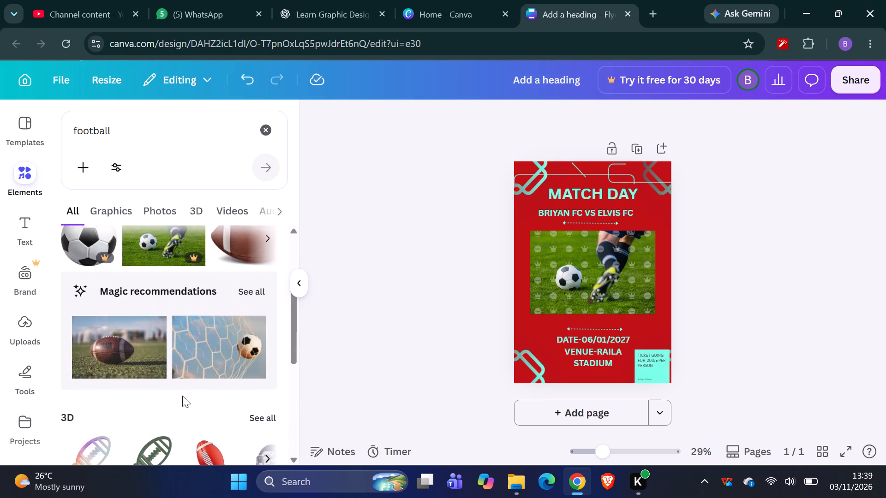
scroll(182, 396, up, 3)
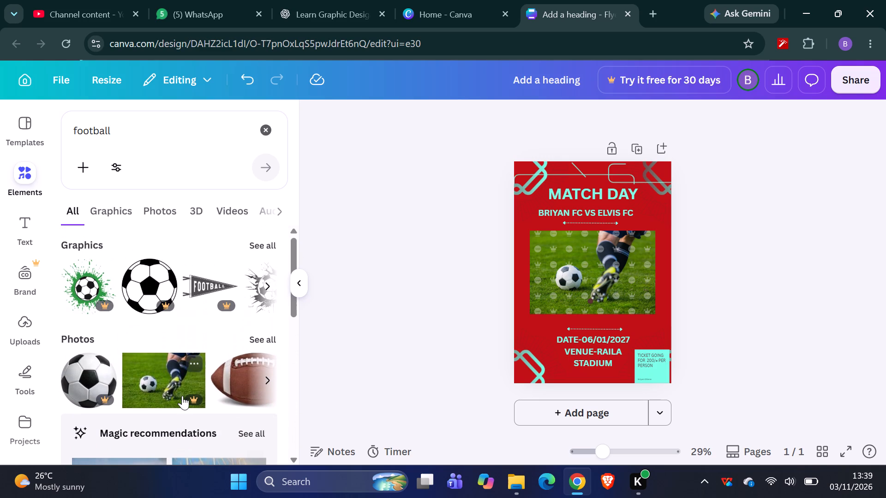
scroll(182, 396, up, 1)
scroll(182, 396, down, 2)
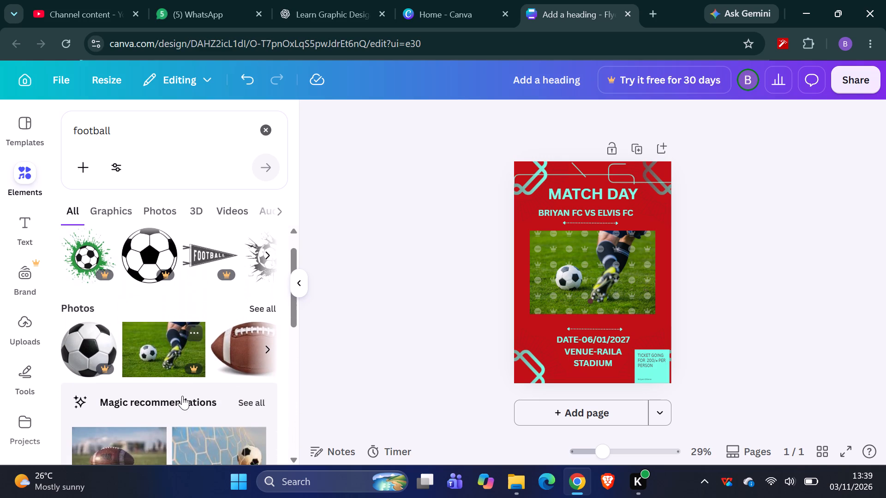
scroll(182, 396, down, 3)
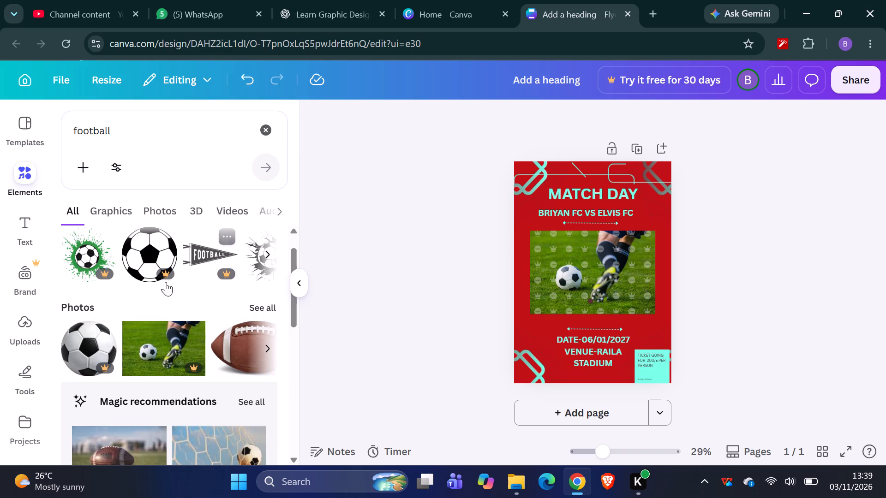
scroll(156, 308, up, 1)
scroll(156, 308, right, 1)
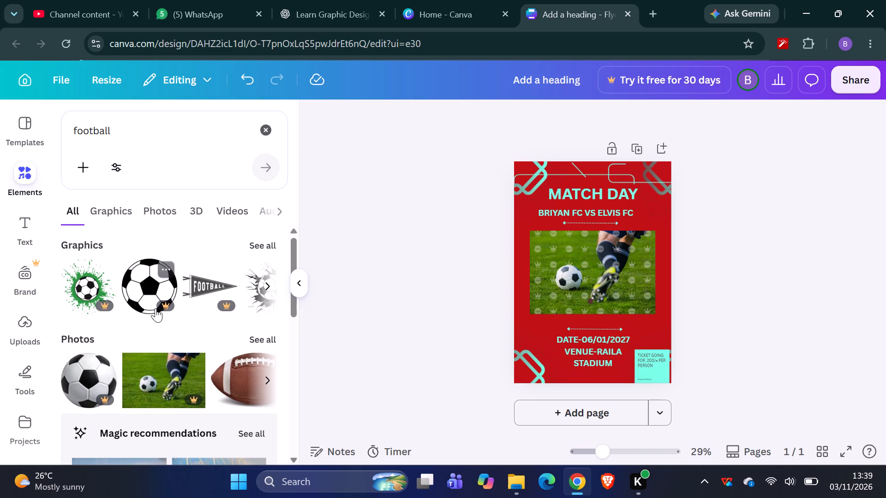
scroll(156, 308, right, 1)
scroll(156, 308, down, 1)
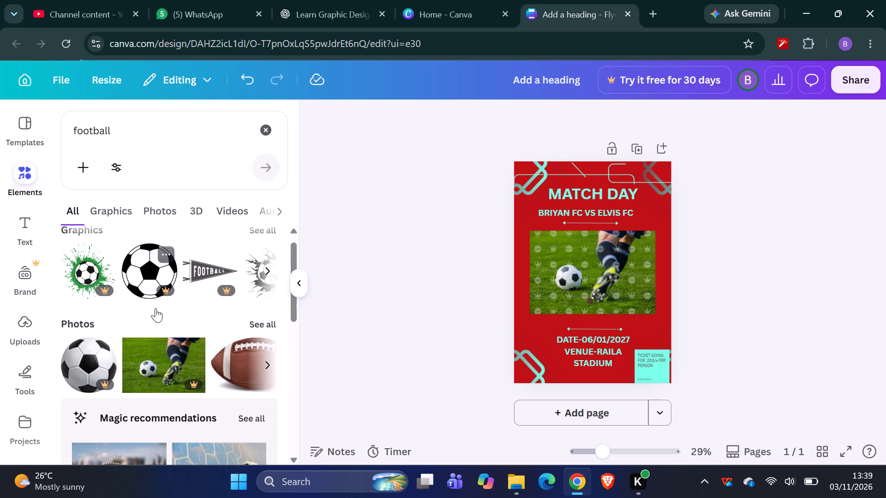
scroll(156, 308, down, 1)
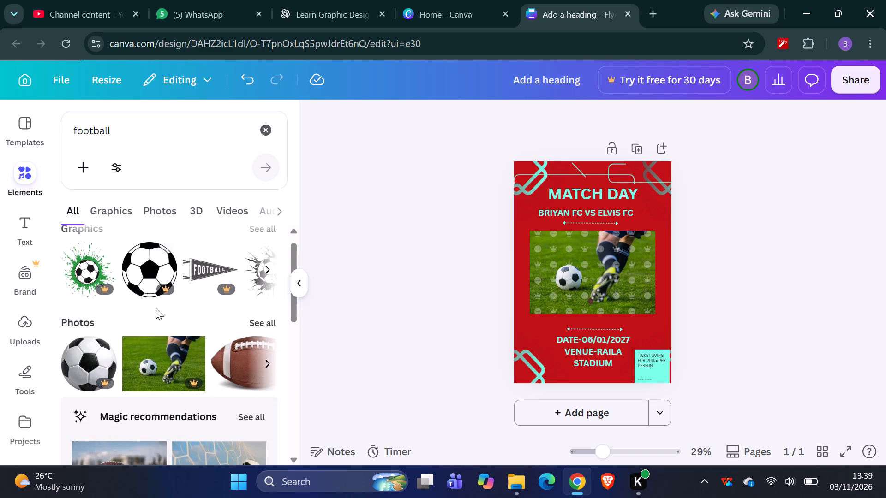
Add the soccer ball graphic with green paint splatter to the flyer's top-left corner, overlapping the page edge.
click(79, 261)
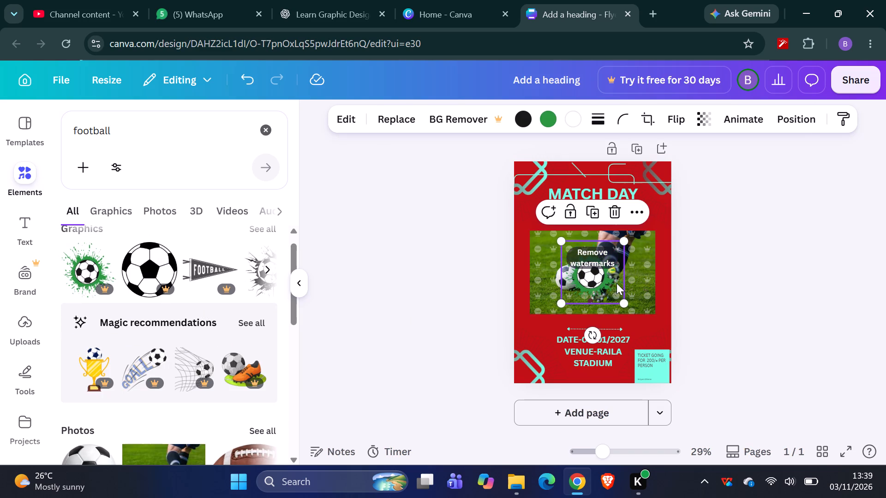
drag(617, 283, 561, 202)
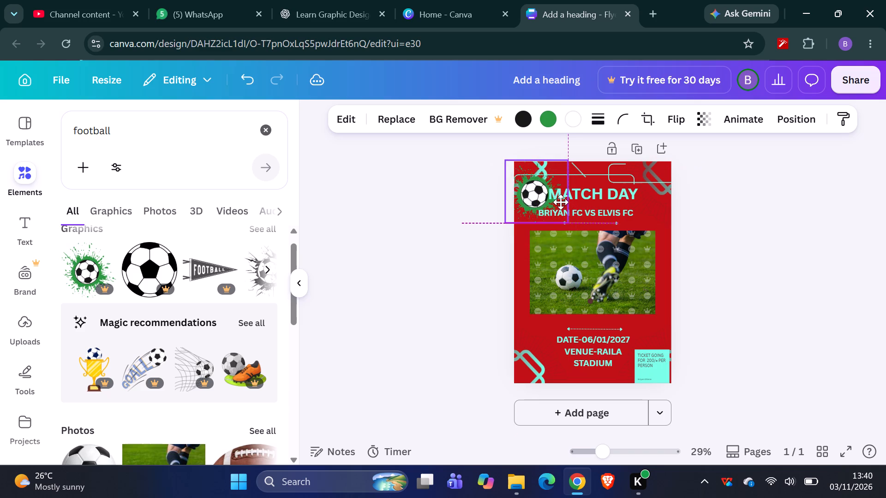
drag(561, 202, 557, 187)
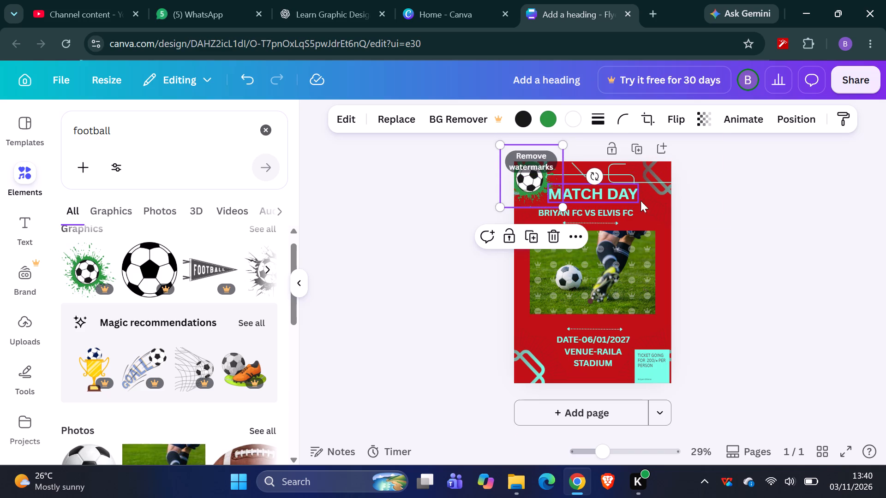
click(722, 202)
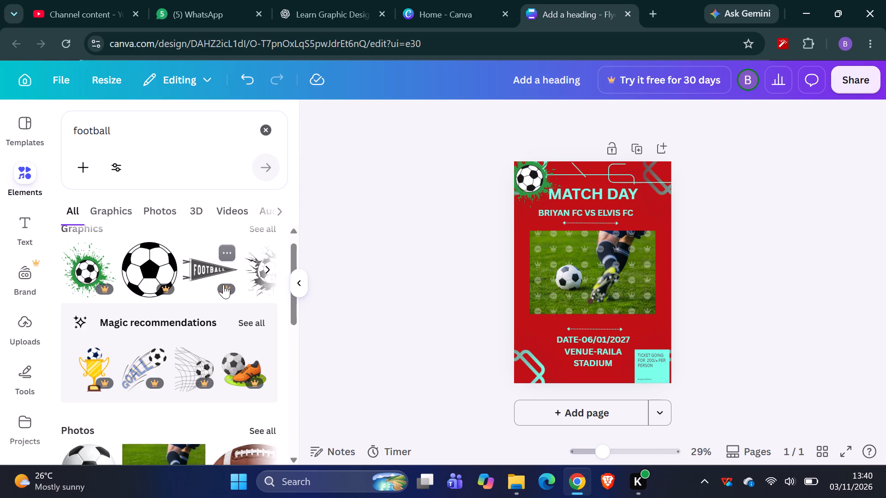
Add a second green-splatter soccer ball graphic in the flyer's bottom-left corner, over the decorative link shape.
click(89, 273)
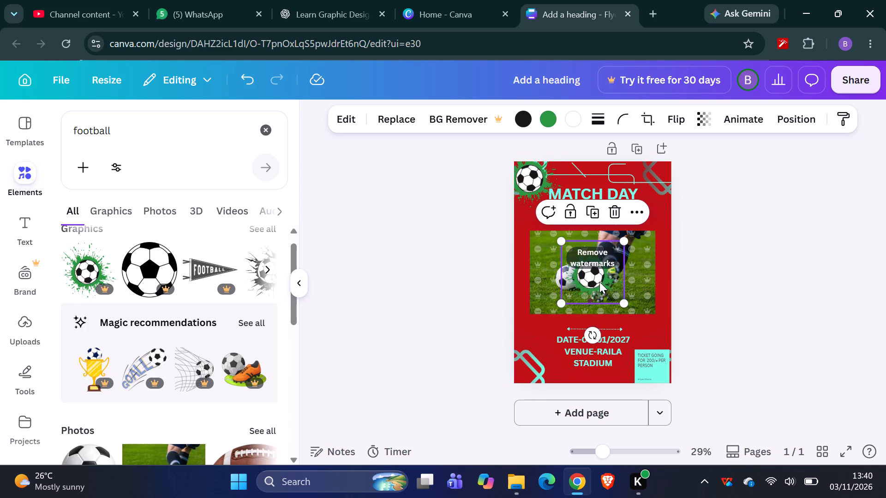
drag(599, 282, 543, 372)
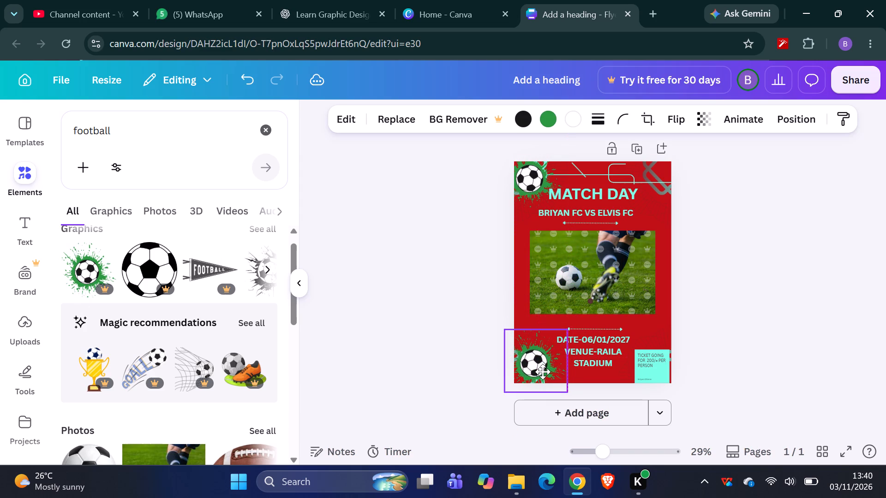
drag(543, 372, 542, 374)
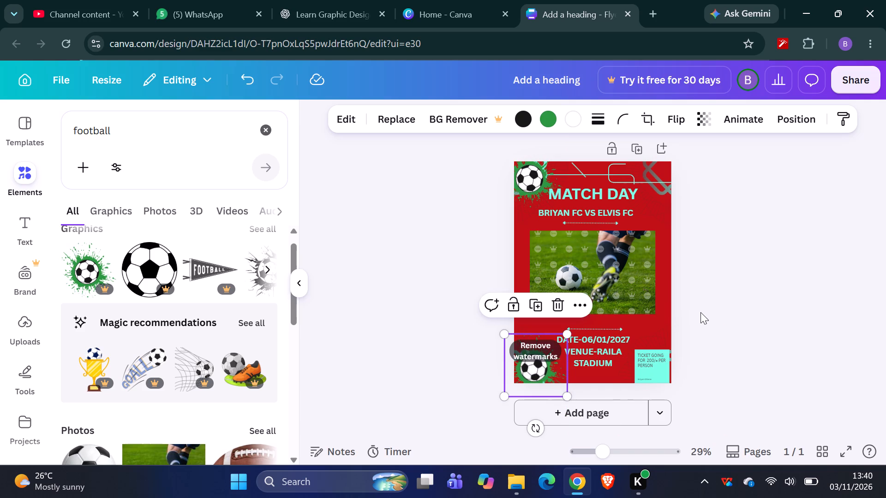
click(700, 312)
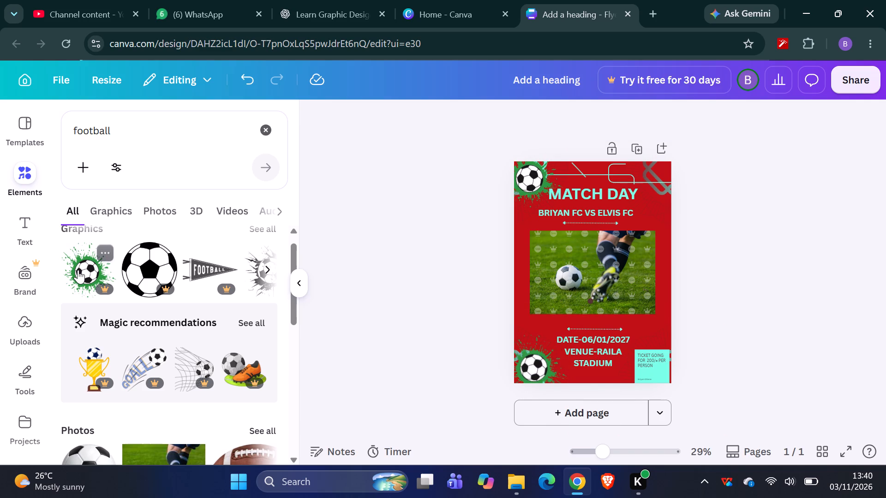
Place a third green-splatter soccer ball in the flyer's top-right corner and delete the extra copy over the match photo.
click(78, 270)
drag(85, 270, 457, 294)
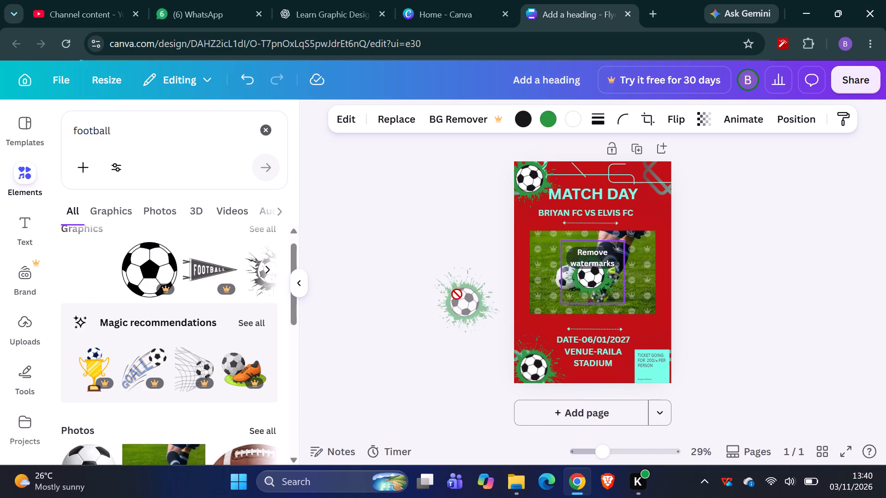
drag(457, 294, 589, 280)
drag(605, 295, 627, 260)
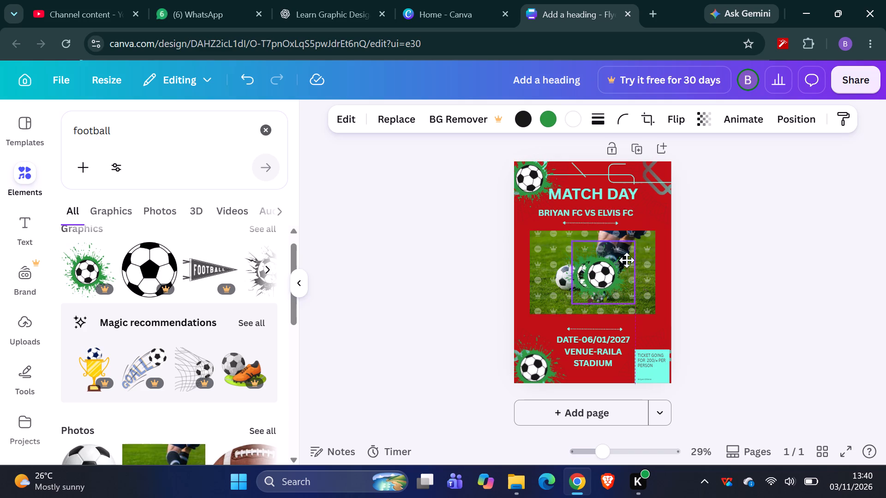
drag(627, 260, 659, 193)
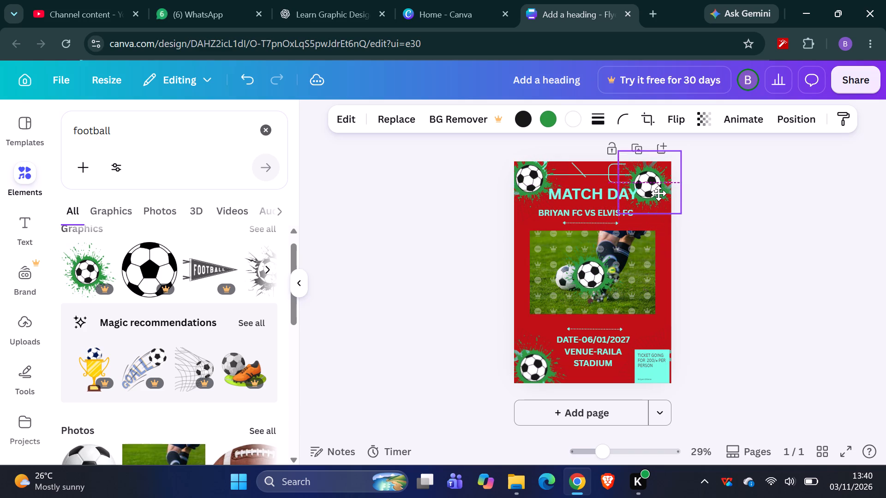
drag(659, 193, 671, 183)
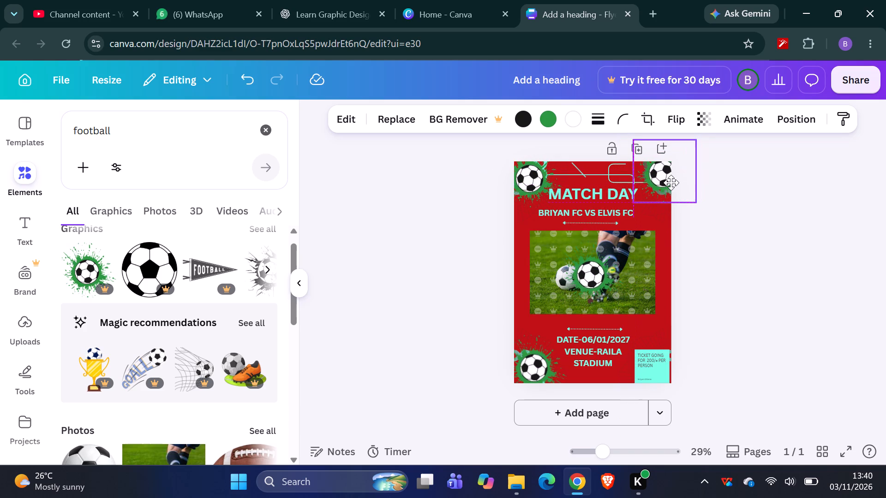
drag(671, 183, 666, 185)
click(602, 265)
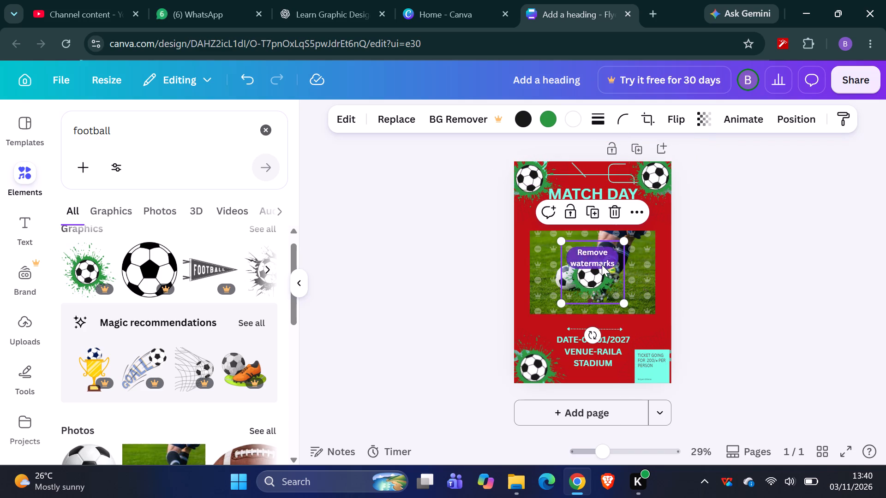
key(BackSpace)
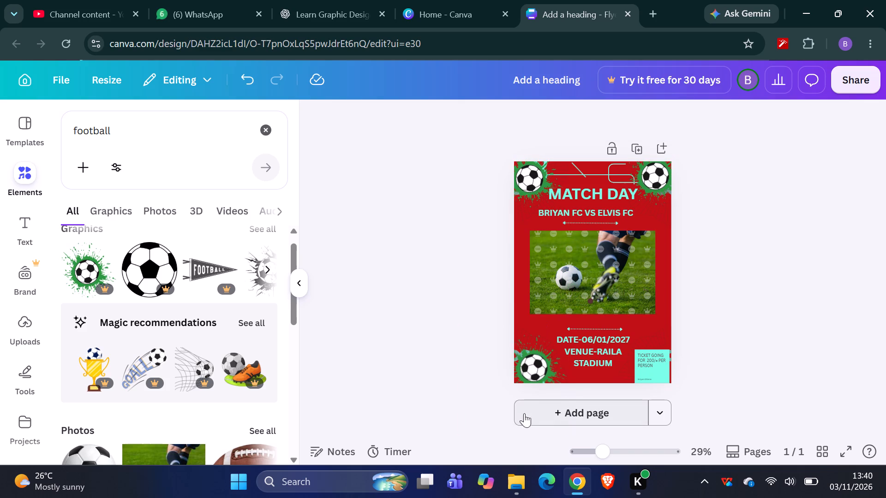
Add the grey FOOTBALL pennant graphic and position it at the flyer's top, centred above the MATCH DAY heading.
click(204, 261)
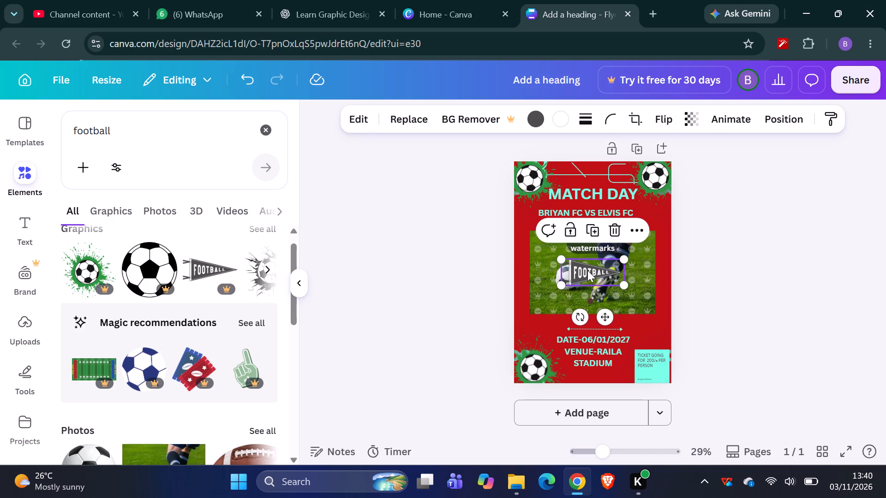
drag(587, 270, 582, 243)
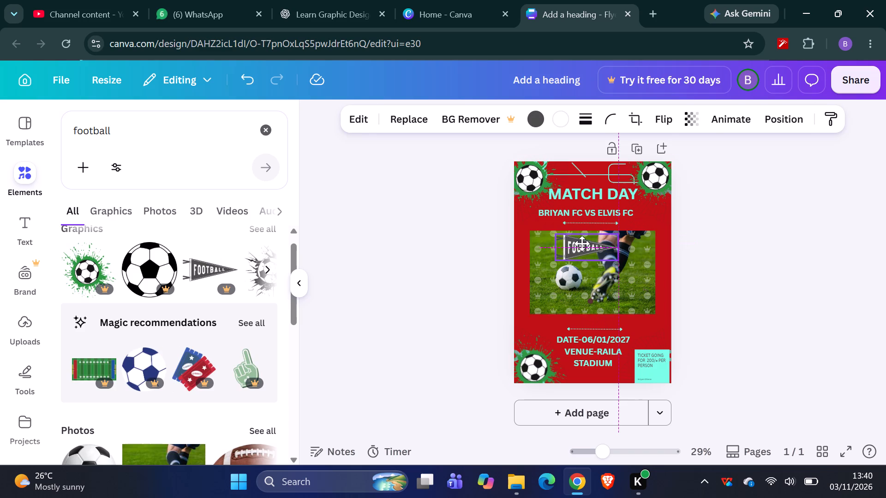
drag(582, 243, 586, 177)
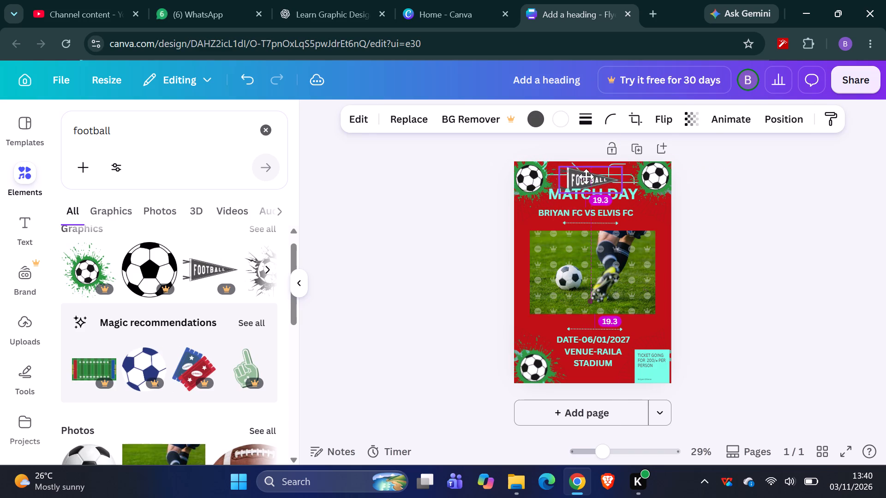
drag(586, 177, 589, 172)
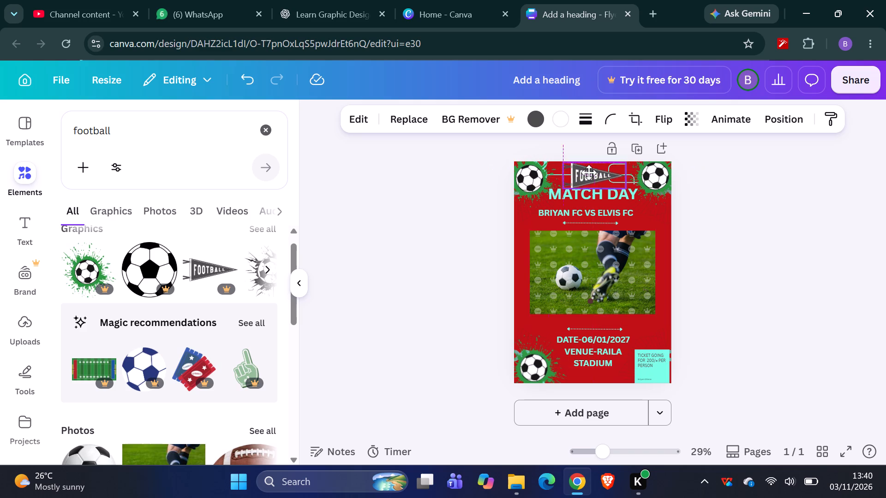
drag(589, 172, 587, 172)
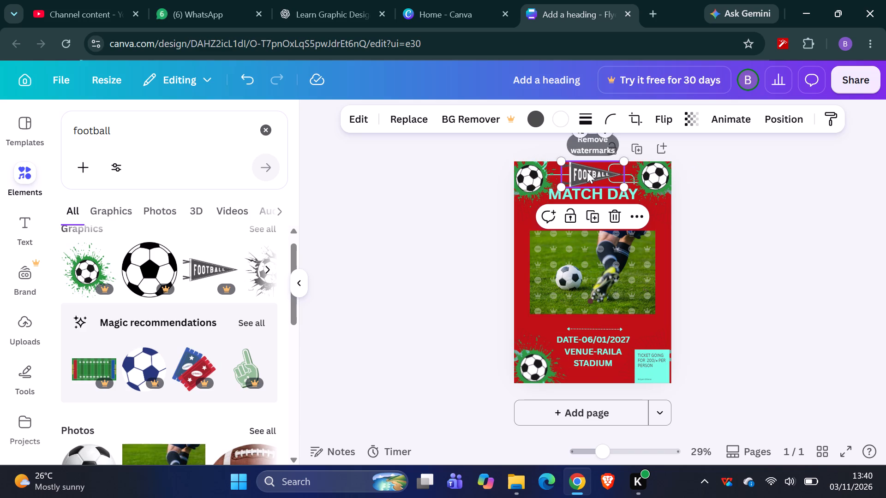
click(752, 233)
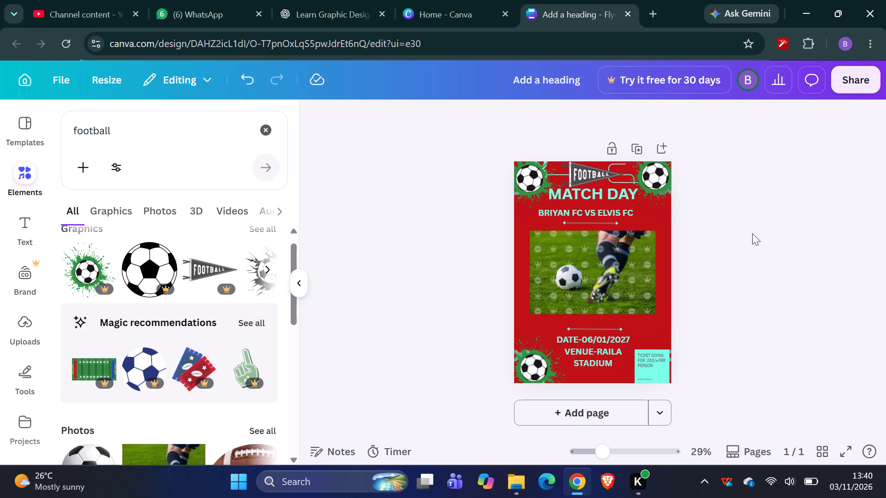
click(752, 233)
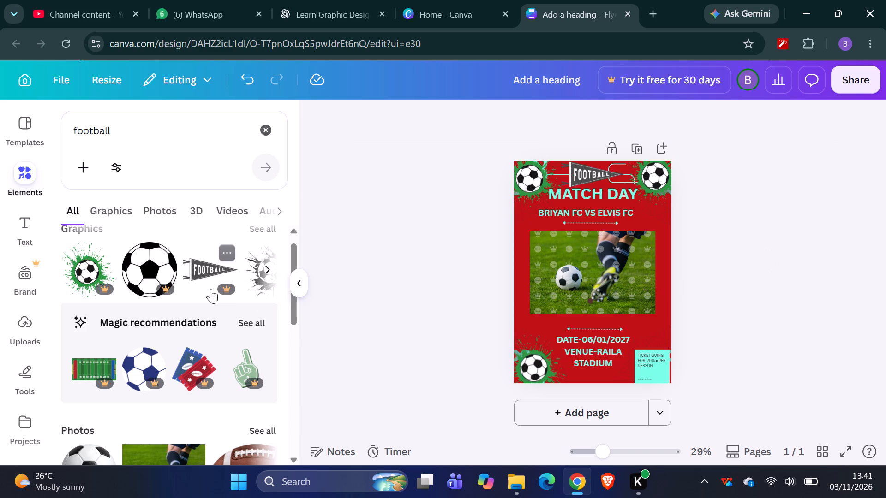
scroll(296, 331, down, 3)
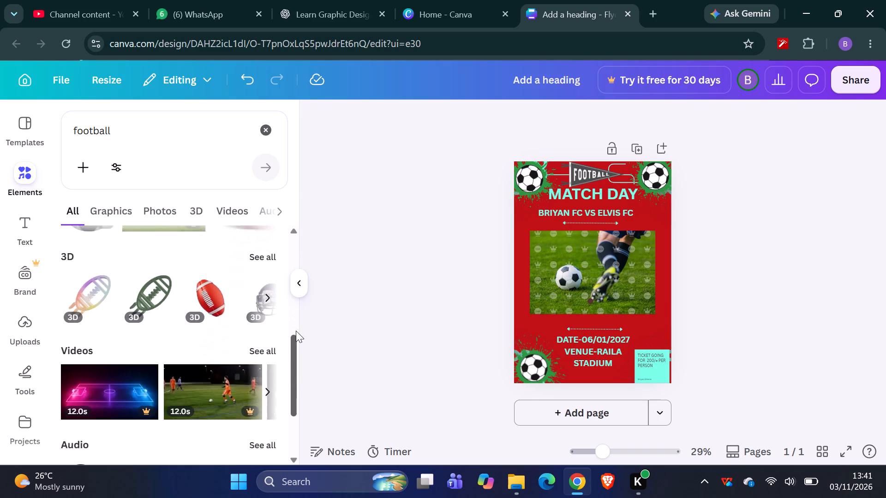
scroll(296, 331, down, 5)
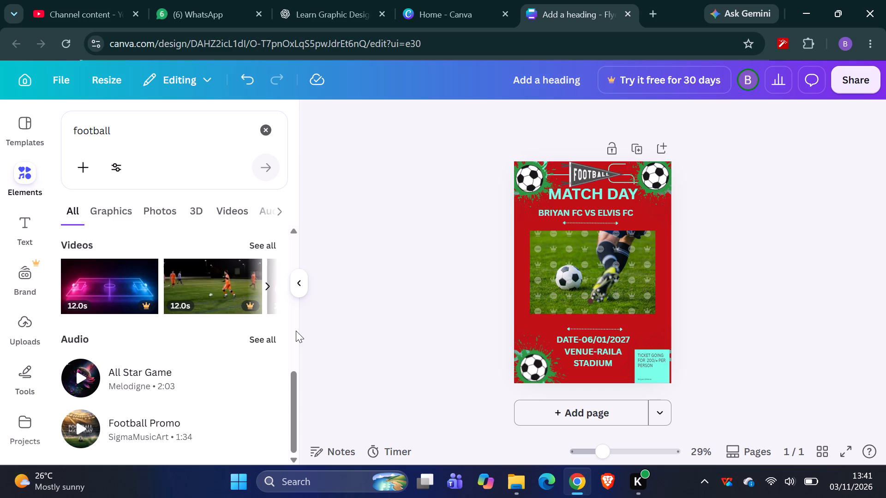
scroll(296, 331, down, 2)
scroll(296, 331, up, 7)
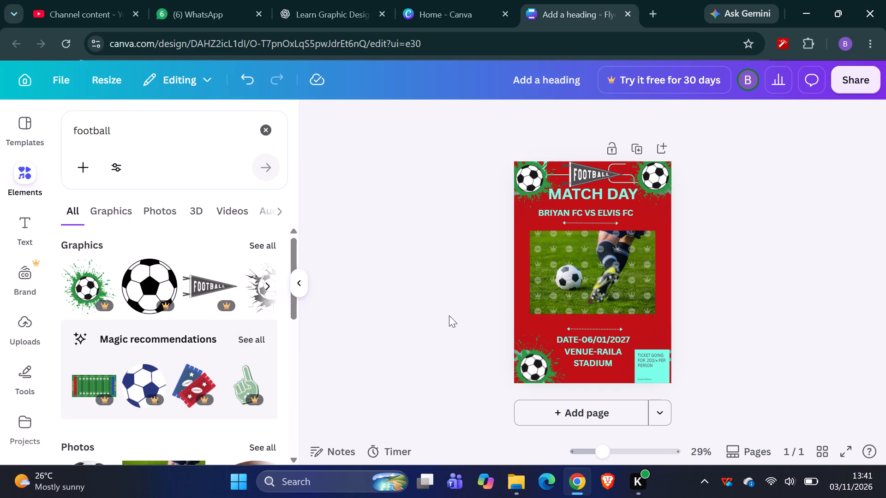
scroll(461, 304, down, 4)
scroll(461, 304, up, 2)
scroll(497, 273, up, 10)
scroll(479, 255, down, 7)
Switch to YouTube Studio, watch parts of the Great Zimbabwe and Lake Turkana videos, pause playback and return to the flyer.
click(93, 13)
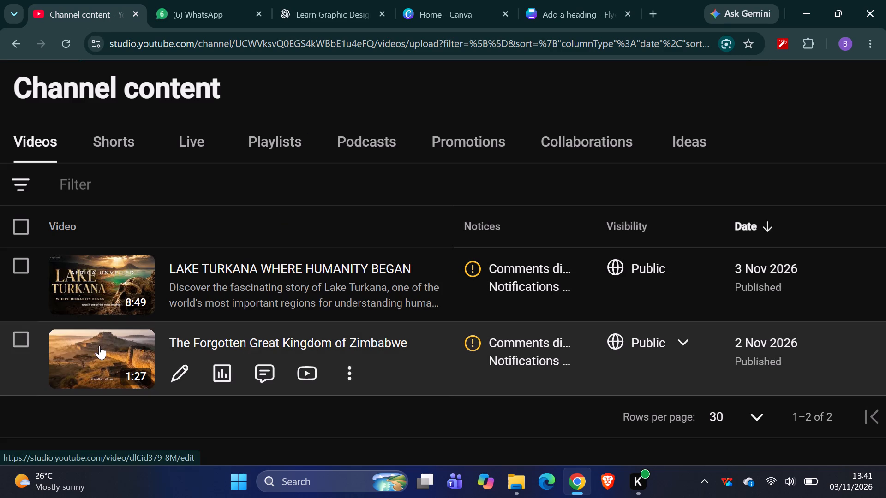
click(99, 345)
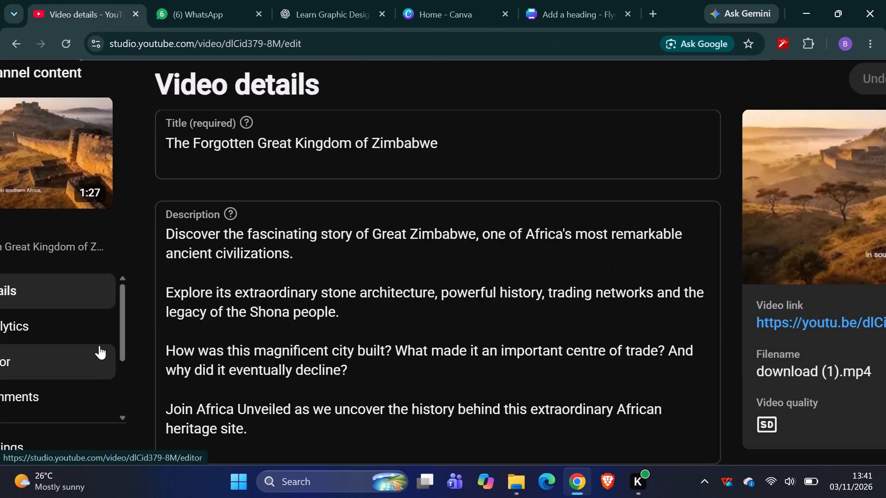
click(66, 167)
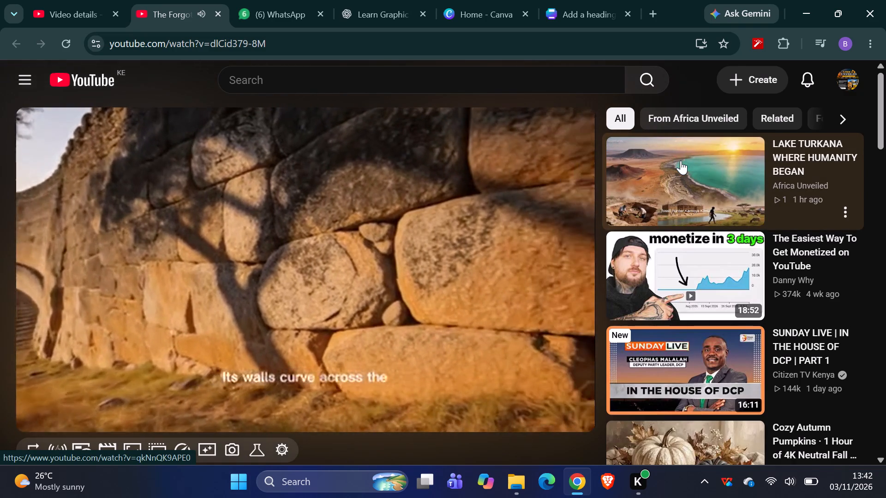
click(697, 168)
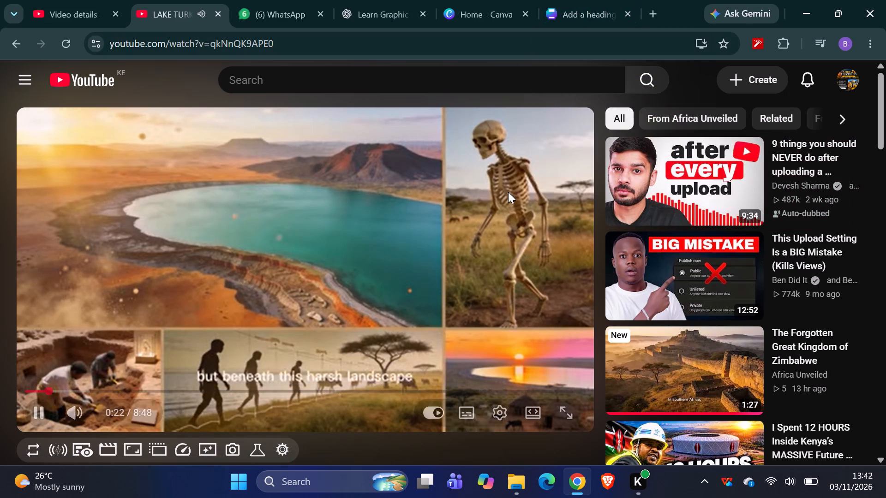
click(314, 312)
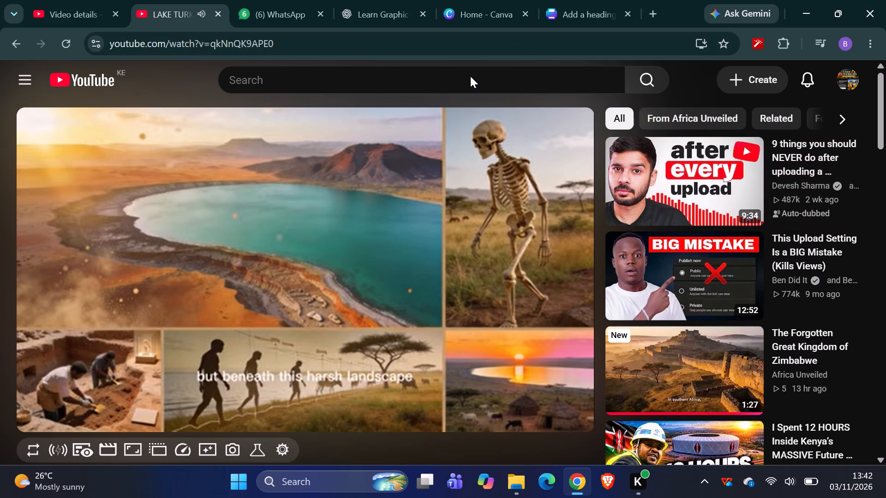
click(590, 10)
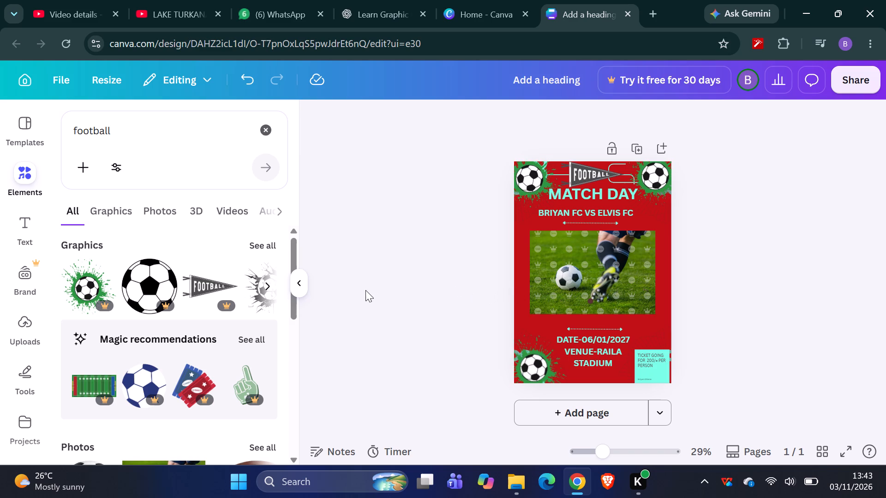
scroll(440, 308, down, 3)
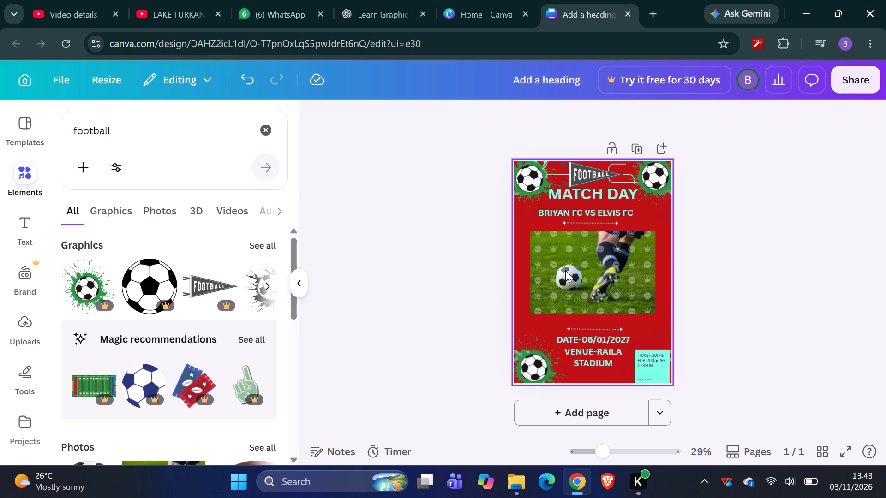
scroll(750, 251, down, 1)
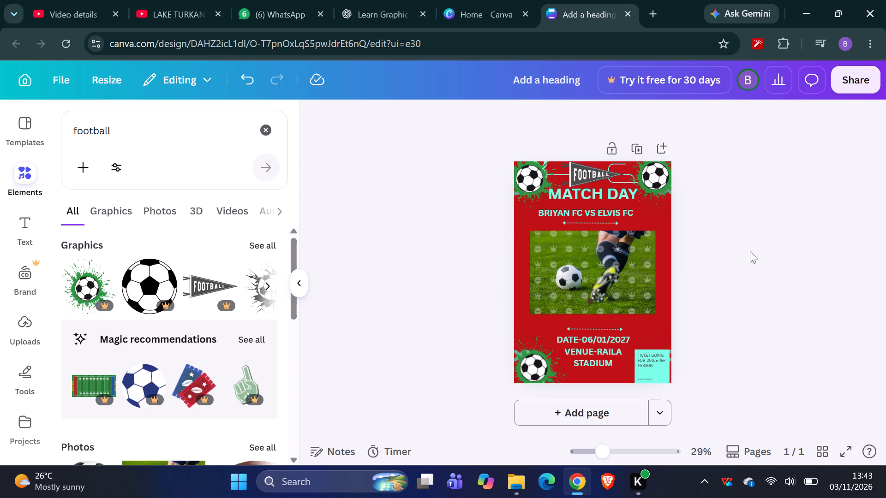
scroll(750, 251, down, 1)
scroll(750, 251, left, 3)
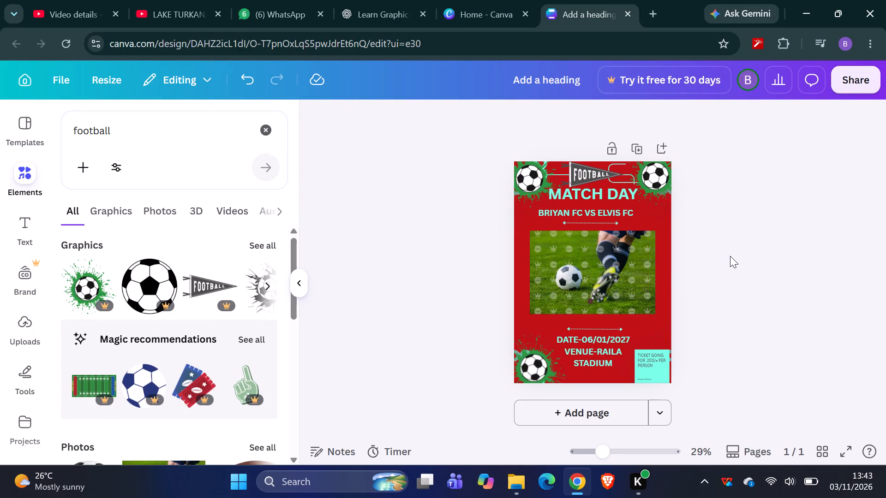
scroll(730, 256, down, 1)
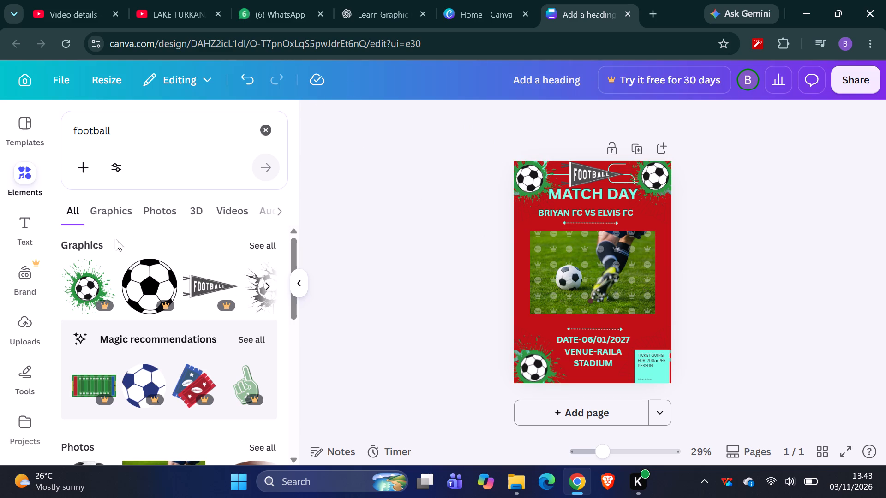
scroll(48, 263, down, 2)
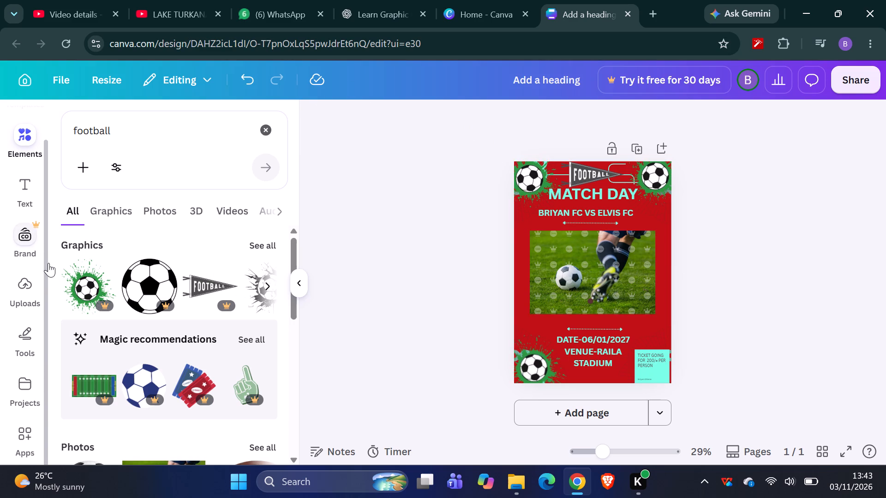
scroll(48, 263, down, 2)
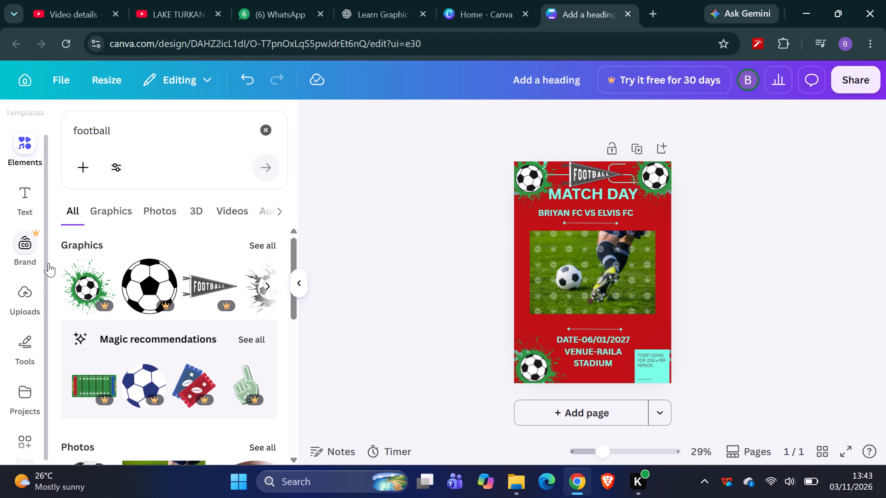
Add a new blank page after the MATCH DAY flyer page.
click(663, 142)
click(564, 208)
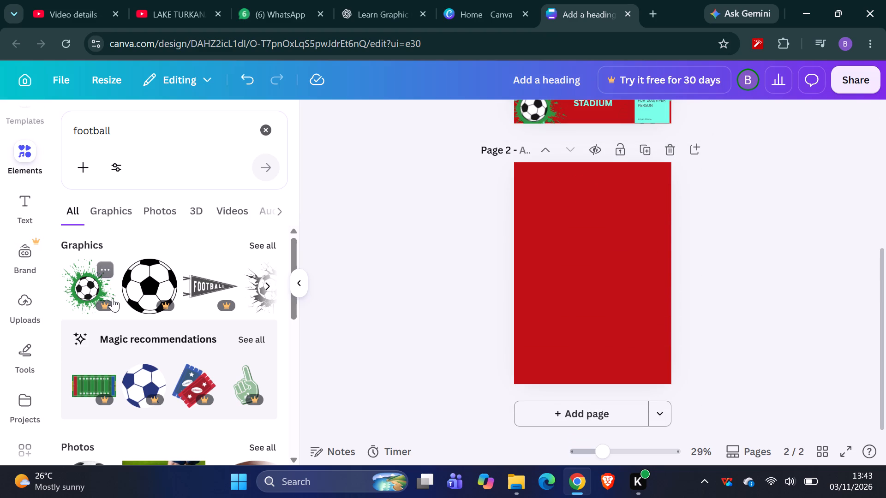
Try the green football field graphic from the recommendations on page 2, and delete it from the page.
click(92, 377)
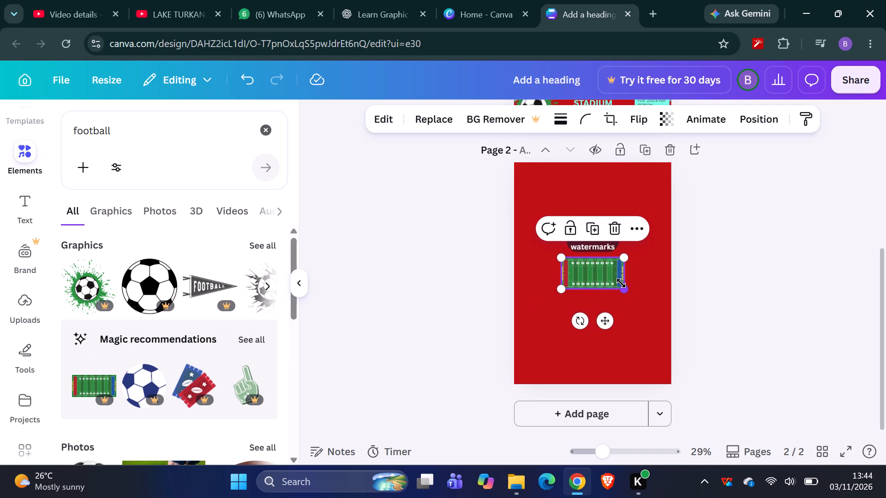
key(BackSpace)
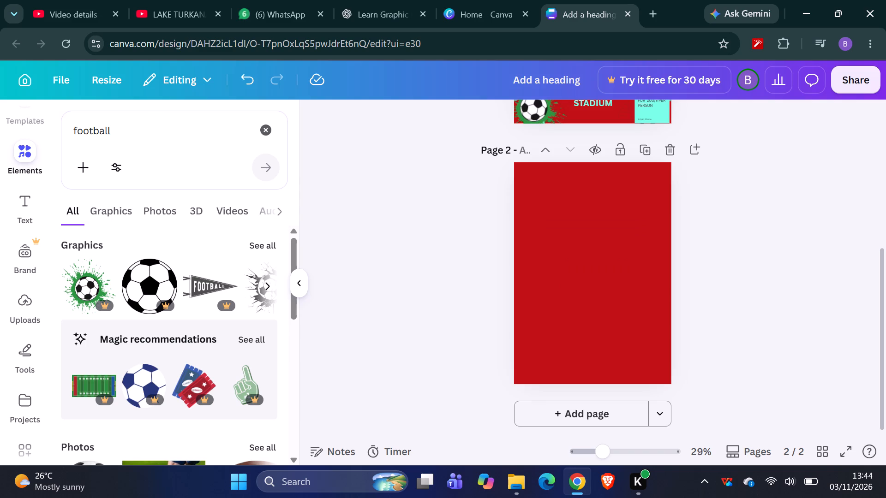
Clear the football term from the elements search.
click(137, 126)
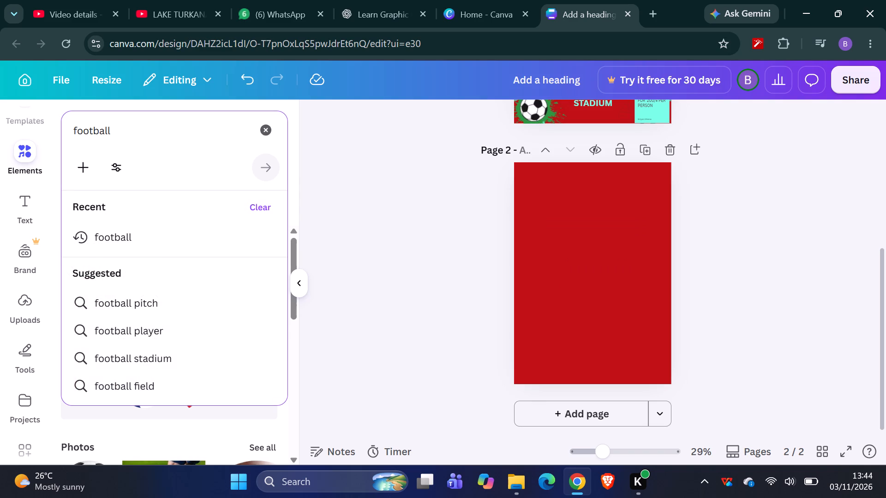
key(space)
key(BackSpace)
key(BackSpace)
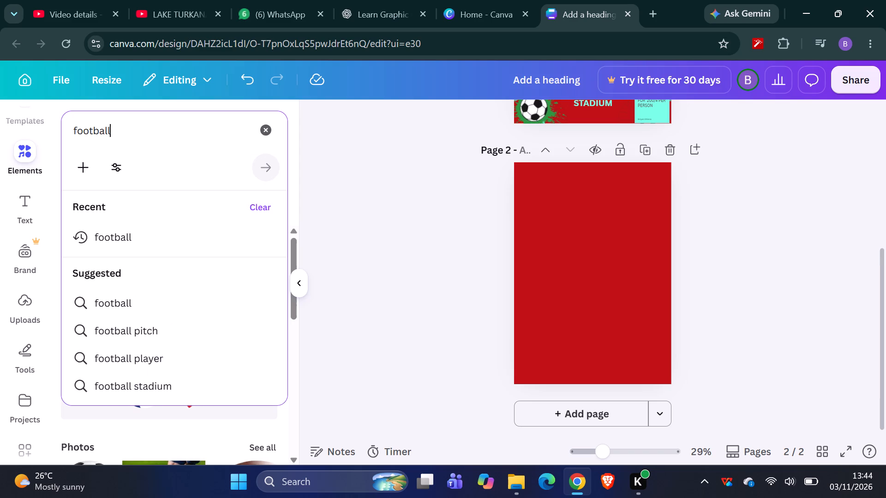
key(BackSpace)
key(BackSpace)
key(BackSpace)
key(BackSpace)
key(BackSpace)
key(BackSpace)
key(BackSpace)
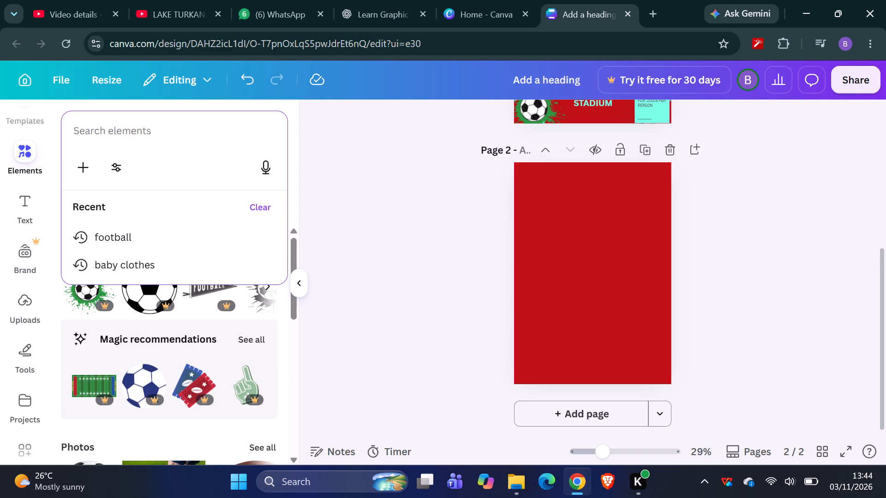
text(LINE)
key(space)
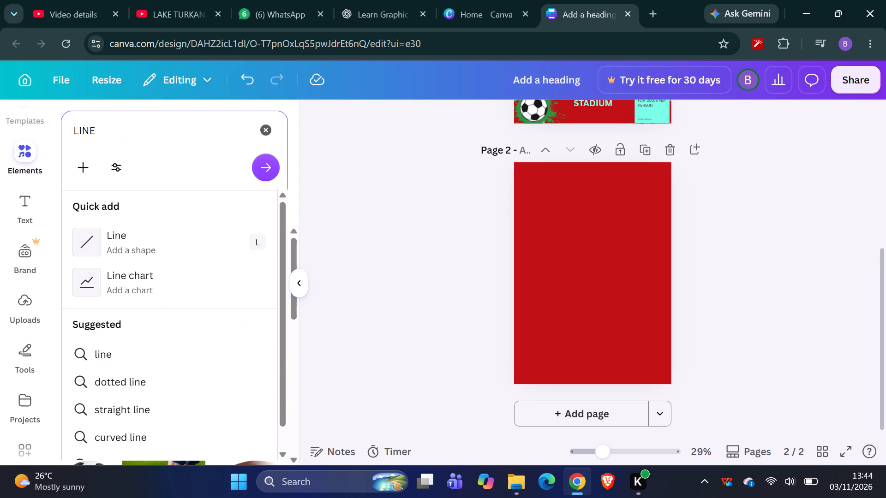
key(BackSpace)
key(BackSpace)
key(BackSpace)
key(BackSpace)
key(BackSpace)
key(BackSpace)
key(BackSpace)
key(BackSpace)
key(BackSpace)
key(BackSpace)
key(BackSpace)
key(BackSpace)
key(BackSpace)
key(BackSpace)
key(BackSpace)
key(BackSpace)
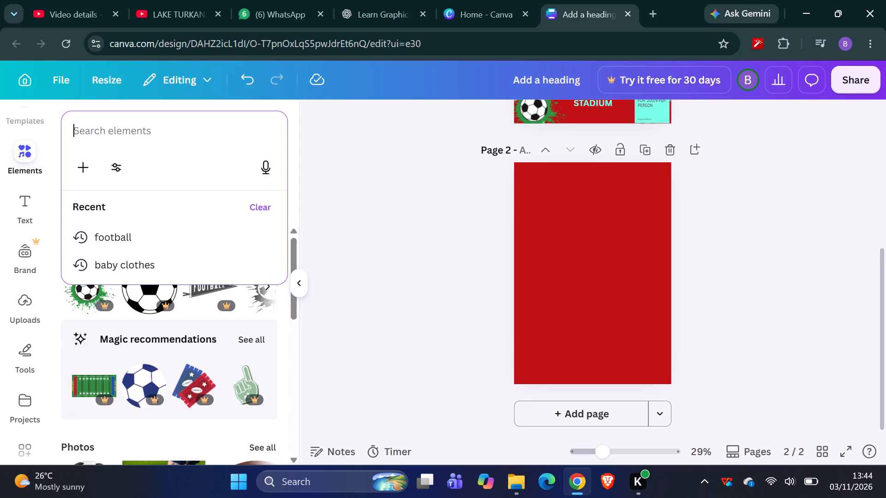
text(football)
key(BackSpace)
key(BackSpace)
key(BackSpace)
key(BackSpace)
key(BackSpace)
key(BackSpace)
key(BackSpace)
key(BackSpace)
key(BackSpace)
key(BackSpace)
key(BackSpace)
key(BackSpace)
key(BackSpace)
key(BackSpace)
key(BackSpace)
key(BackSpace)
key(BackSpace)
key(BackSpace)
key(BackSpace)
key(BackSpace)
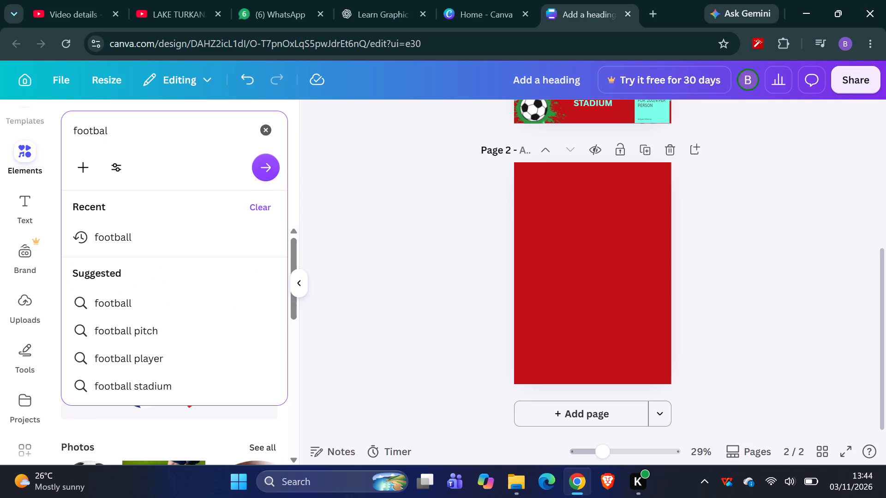
Search the elements for "players line up" and browse the graphics, photos, shapes, videos and frames offered.
text(pla)
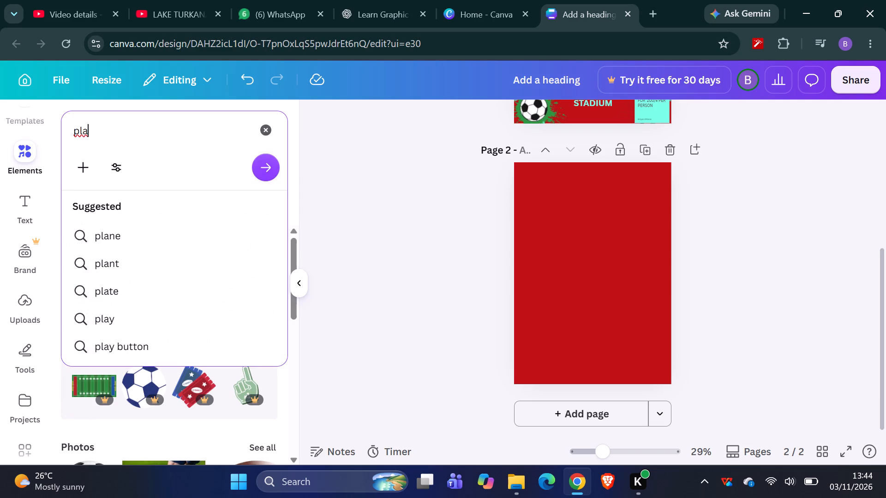
text(yers line)
key(space)
key(u)
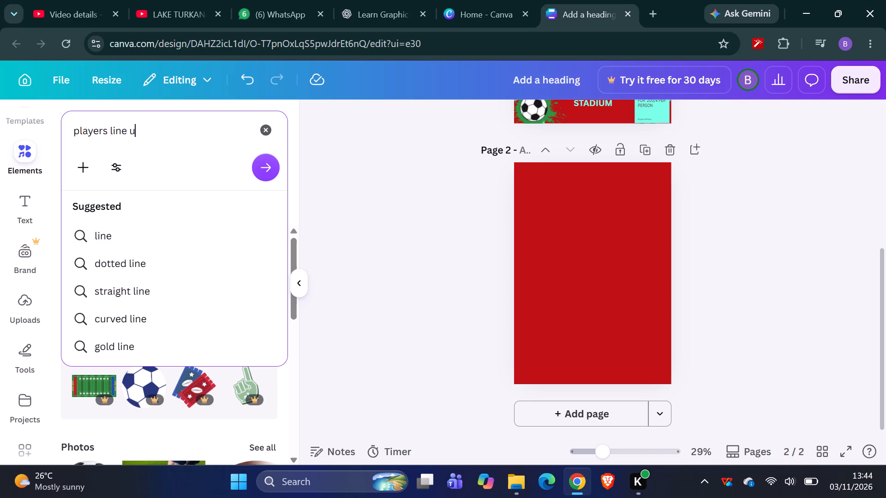
key(p)
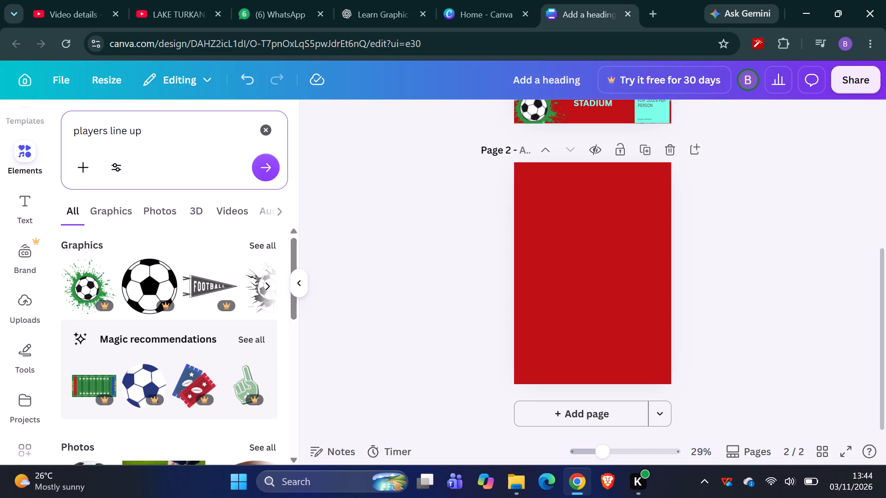
key(Return)
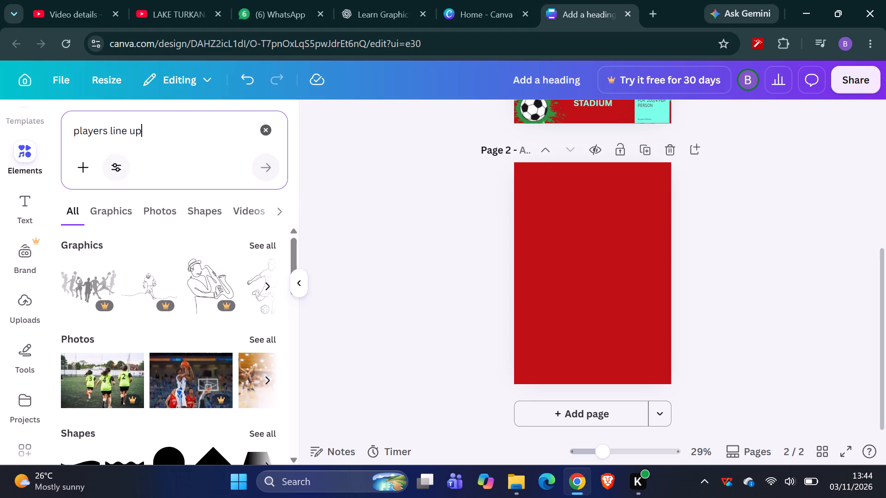
scroll(190, 330, down, 2)
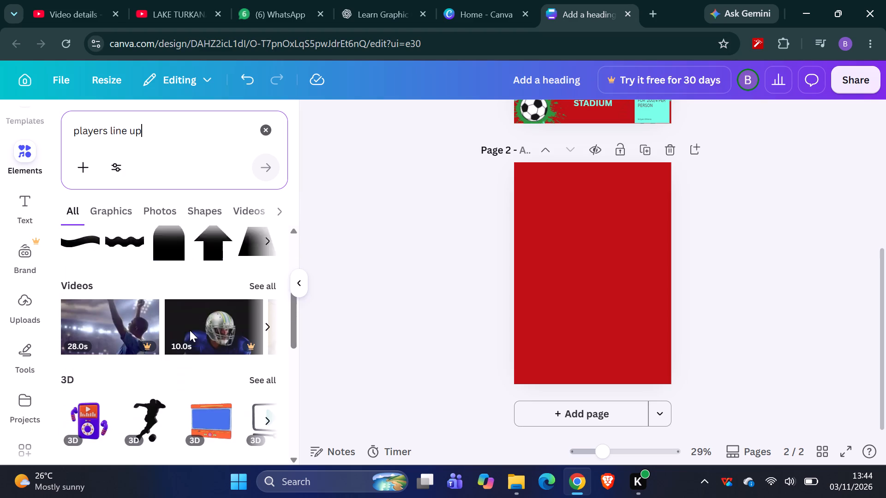
scroll(190, 330, down, 4)
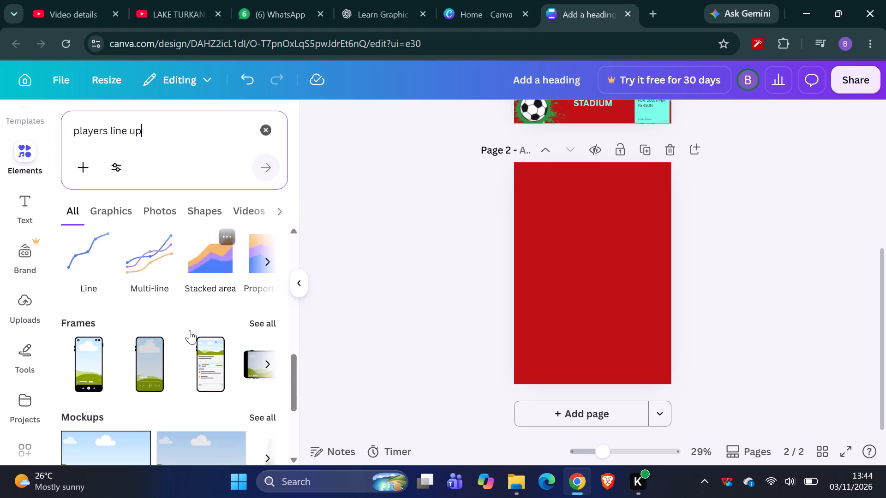
scroll(190, 330, down, 2)
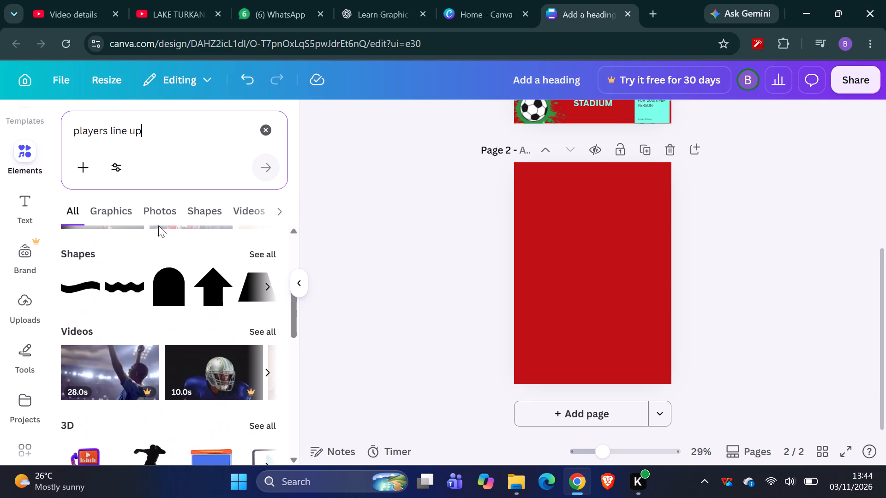
Replace the search term with "playing positions", choose the suggested "playing football" search instead, and browse its results.
key(BackSpace)
key(BackSpace)
key(BackSpace)
key(BackSpace)
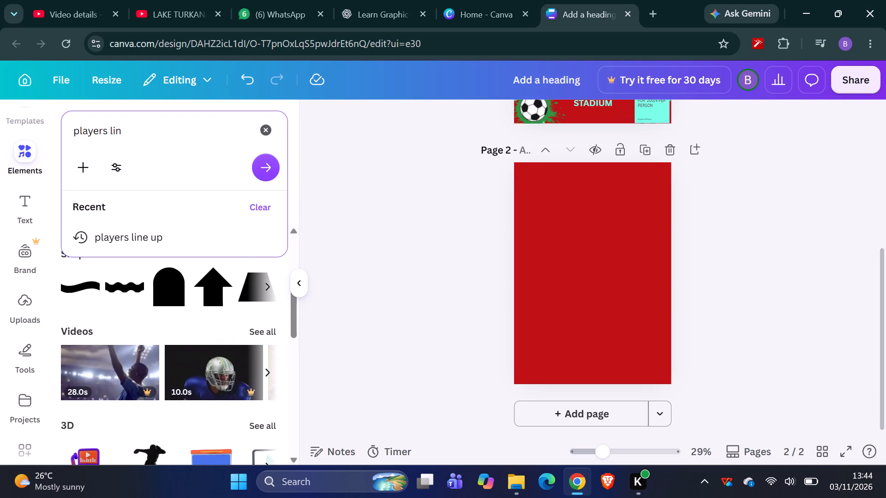
key(BackSpace)
key(BackSpace)
key(BackSpace)
text(posit)
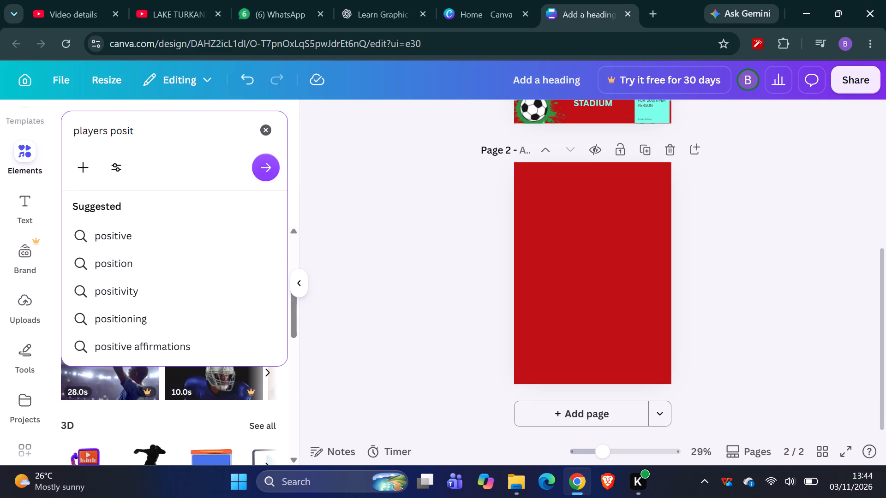
key(BackSpace)
key(BackSpace)
key(BackSpace)
key(BackSpace)
key(BackSpace)
key(BackSpace)
key(BackSpace)
key(BackSpace)
key(BackSpace)
key(BackSpace)
key(BackSpace)
key(BackSpace)
key(BackSpace)
key(BackSpace)
key(BackSpace)
key(BackSpace)
key(BackSpace)
key(BackSpace)
key(BackSpace)
key(BackSpace)
text(playin)
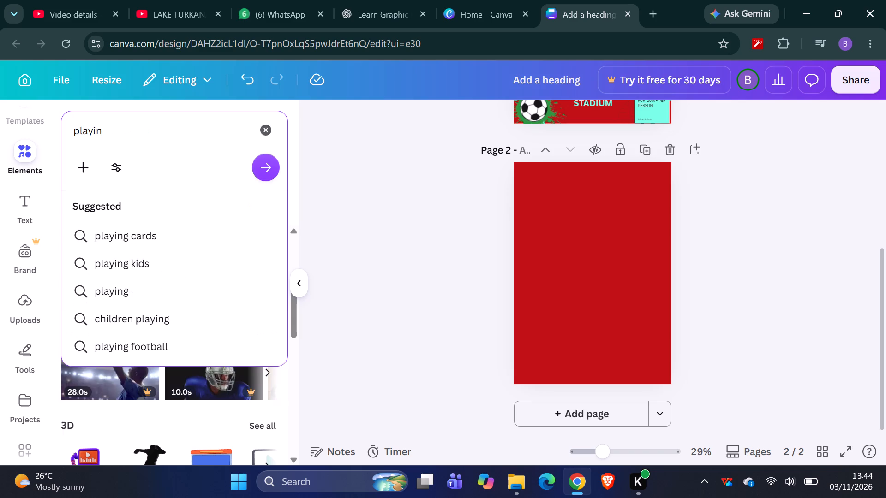
text(g)
key(space)
text(positions)
click(151, 346)
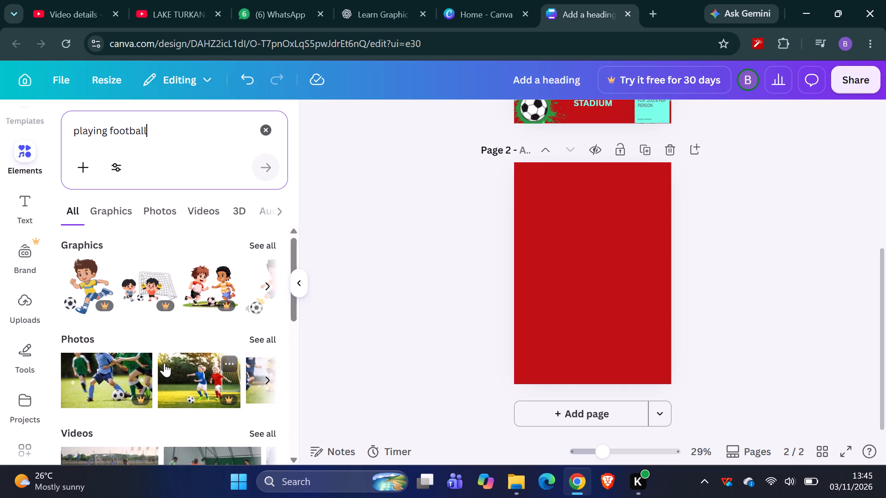
scroll(164, 363, down, 2)
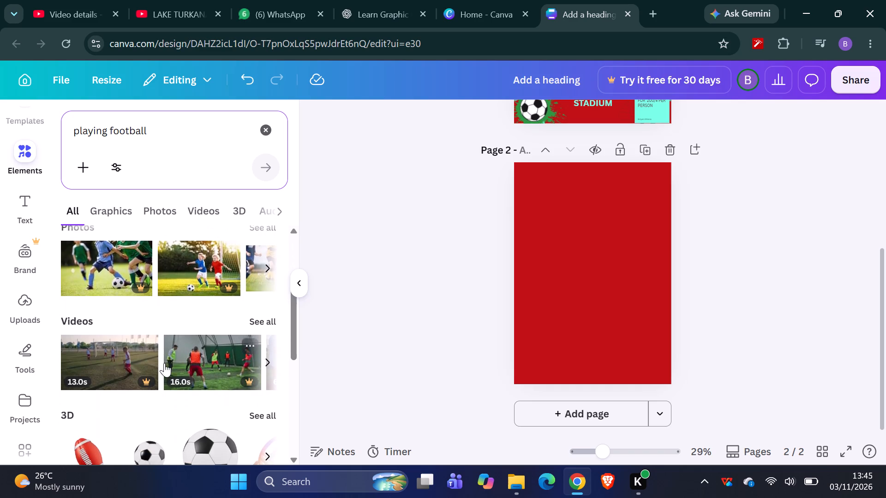
scroll(164, 363, down, 4)
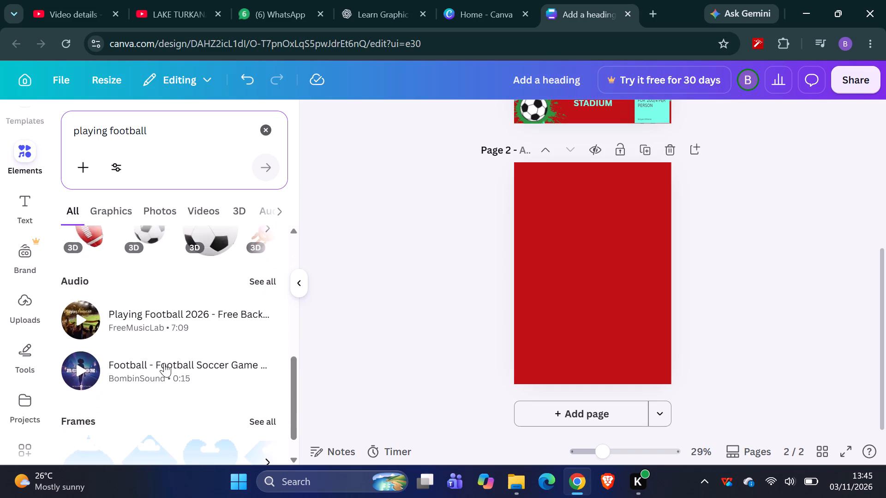
scroll(164, 363, down, 1)
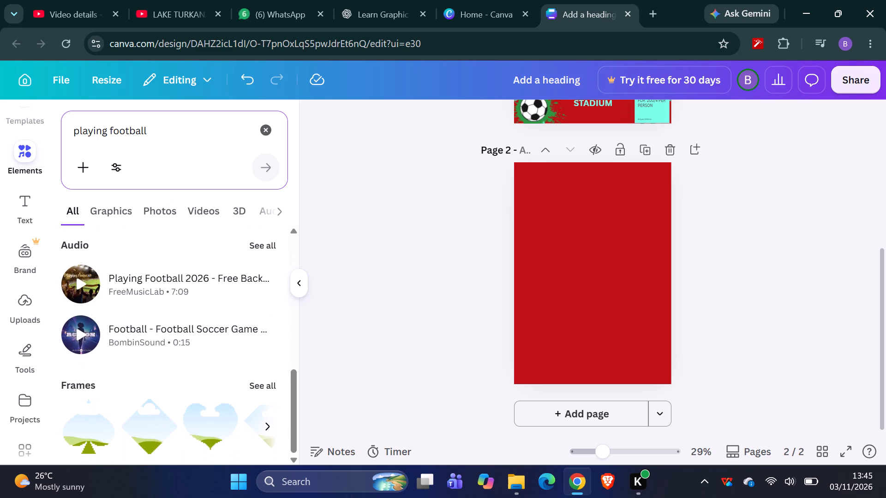
Search the elements for "lineup" in place of the playing football term.
key(BackSpace)
key(BackSpace)
key(BackSpace)
key(BackSpace)
key(BackSpace)
key(BackSpace)
key(BackSpace)
key(BackSpace)
key(BackSpace)
key(BackSpace)
key(BackSpace)
key(BackSpace)
key(BackSpace)
key(BackSpace)
key(BackSpace)
key(BackSpace)
key(BackSpace)
key(BackSpace)
key(BackSpace)
key(BackSpace)
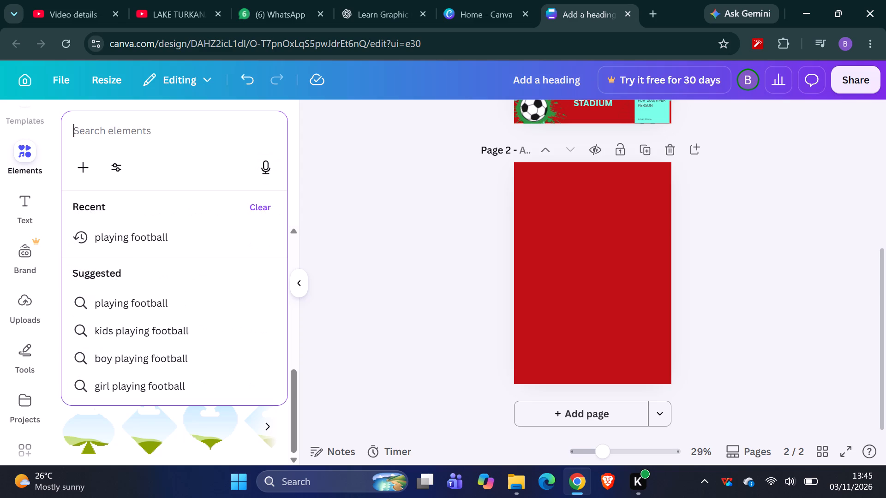
text(lo)
key(BackSpace)
text(ine)
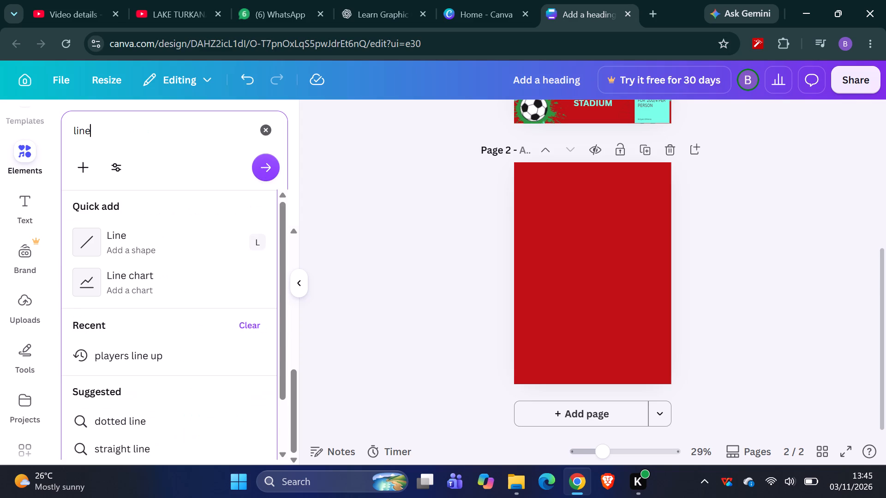
text(up)
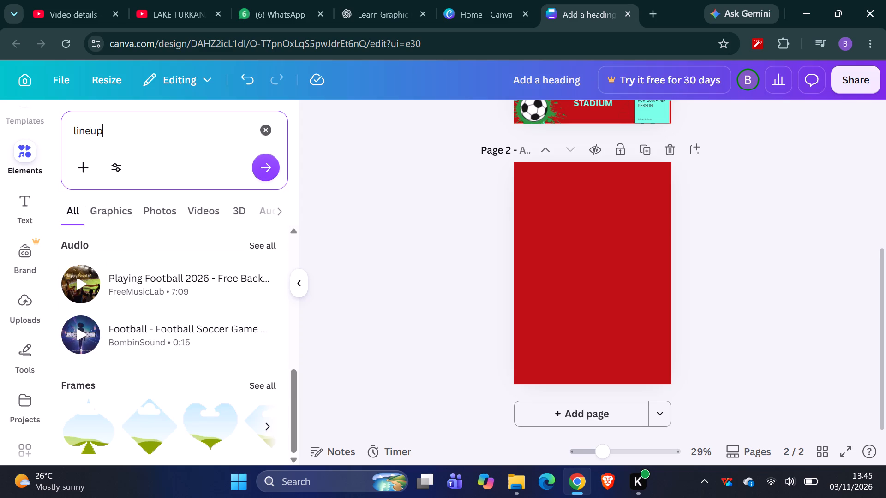
key(Return)
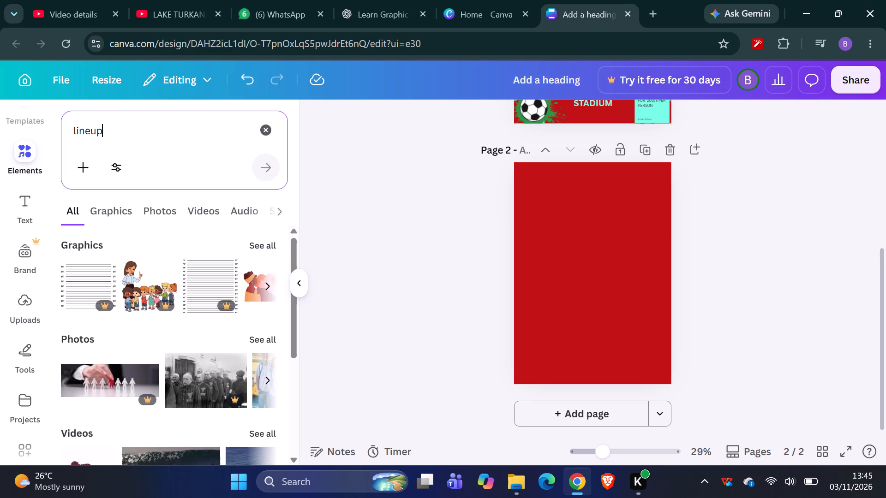
Replace the "lineup" search term with "players lineup" and search the elements for it.
click(72, 134)
click(70, 126)
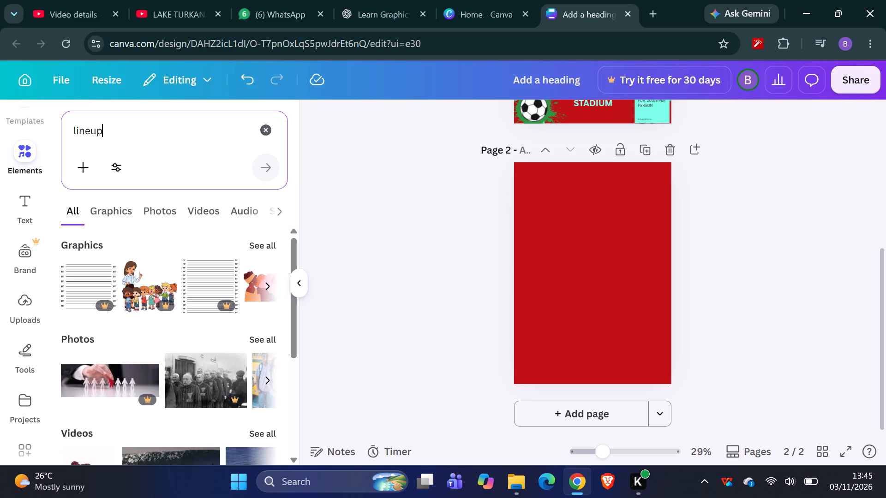
double_click(72, 131)
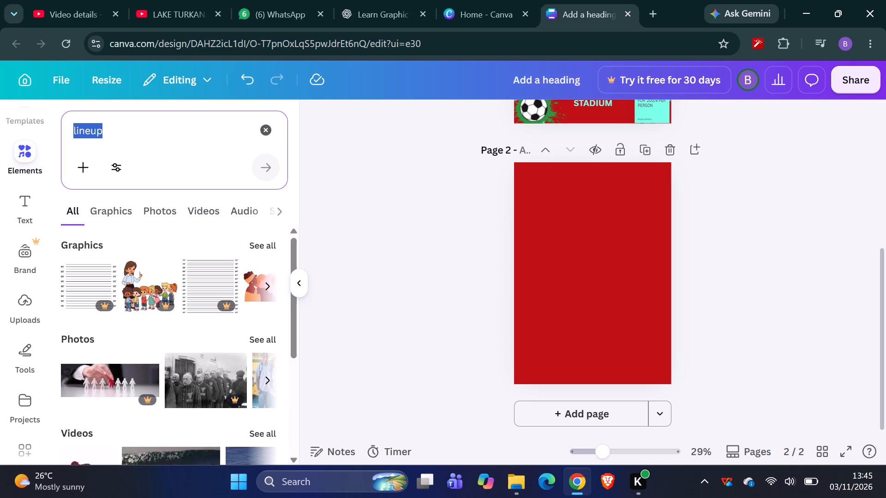
click(69, 131)
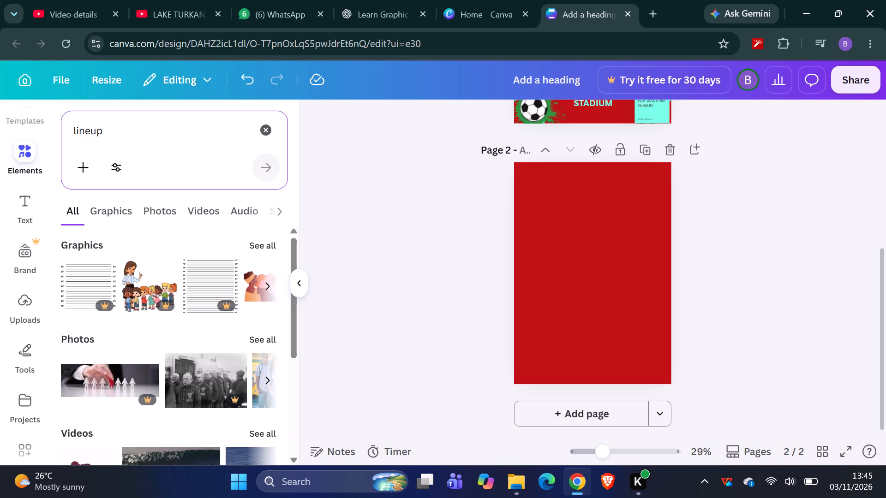
click(69, 131)
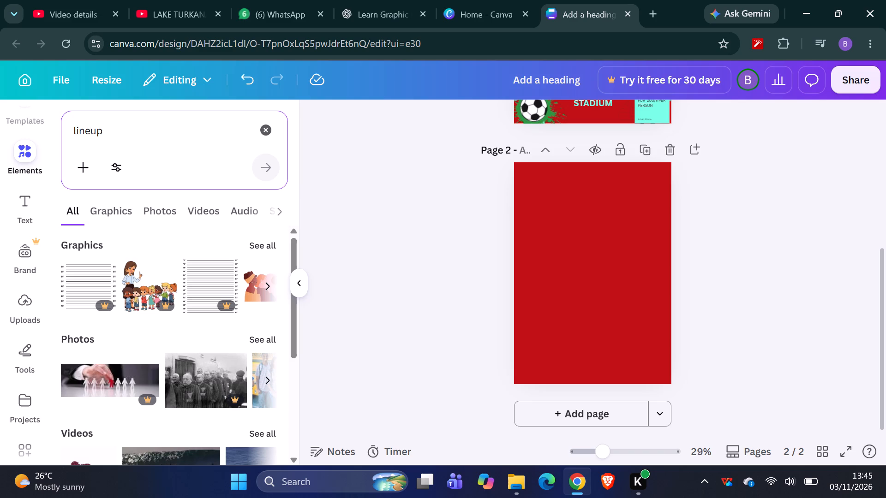
click(134, 132)
key(BackSpace)
key(BackSpace)
key(BackSpace)
key(BackSpace)
key(BackSpace)
key(BackSpace)
key(BackSpace)
key(BackSpace)
key(BackSpace)
key(BackSpace)
key(BackSpace)
key(BackSpace)
key(BackSpace)
key(BackSpace)
key(BackSpace)
key(BackSpace)
key(BackSpace)
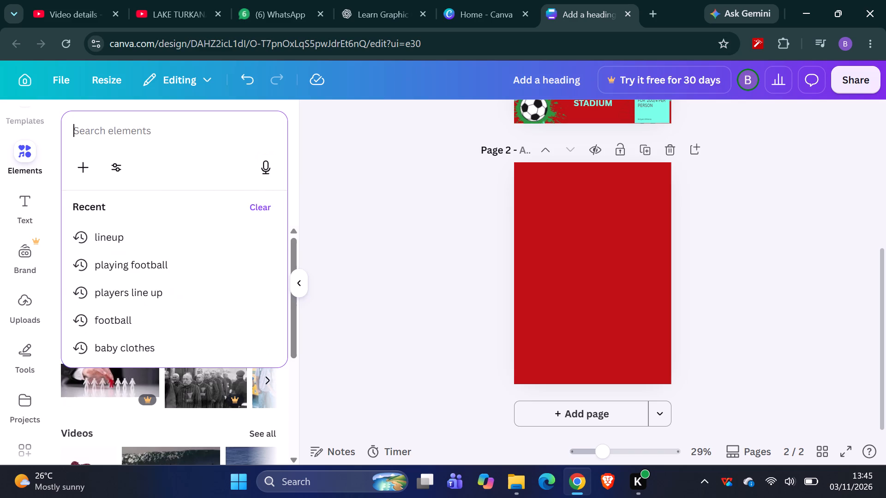
text(pla)
text(yers line)
key(space)
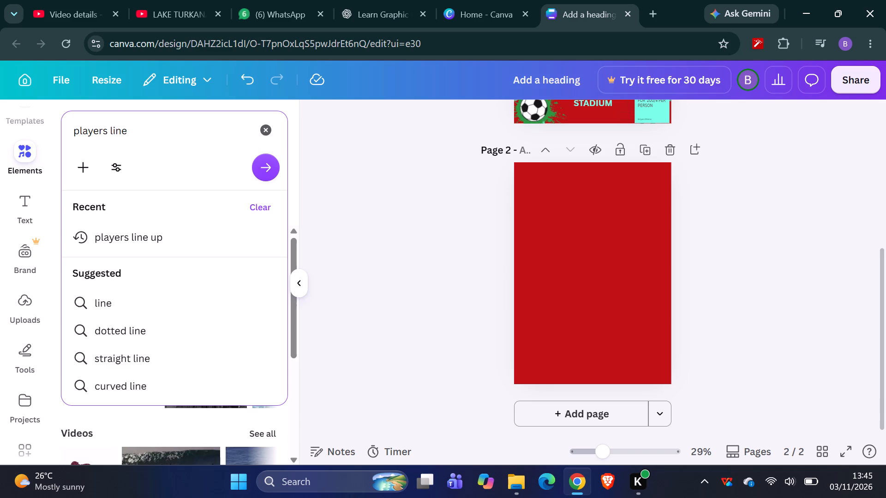
key(BackSpace)
text(up)
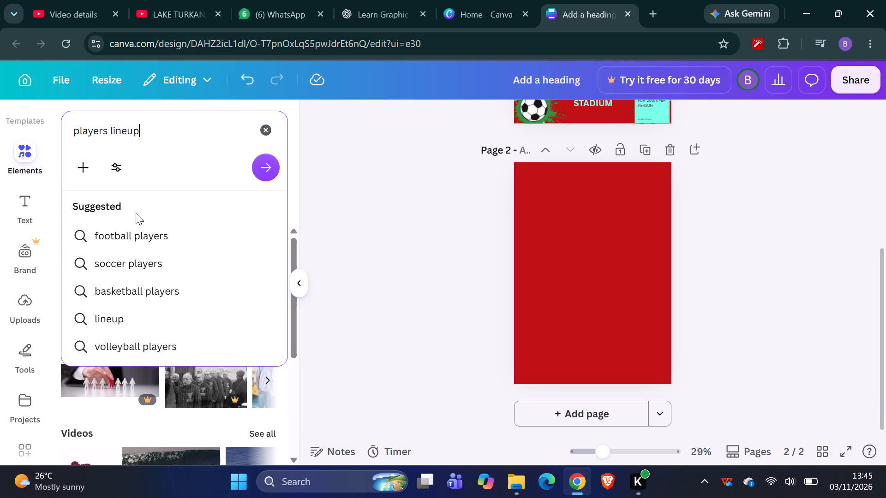
key(Return)
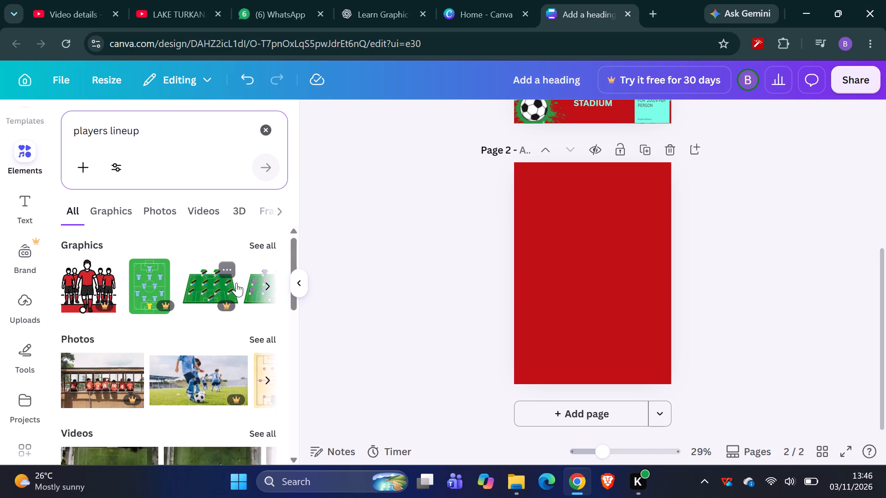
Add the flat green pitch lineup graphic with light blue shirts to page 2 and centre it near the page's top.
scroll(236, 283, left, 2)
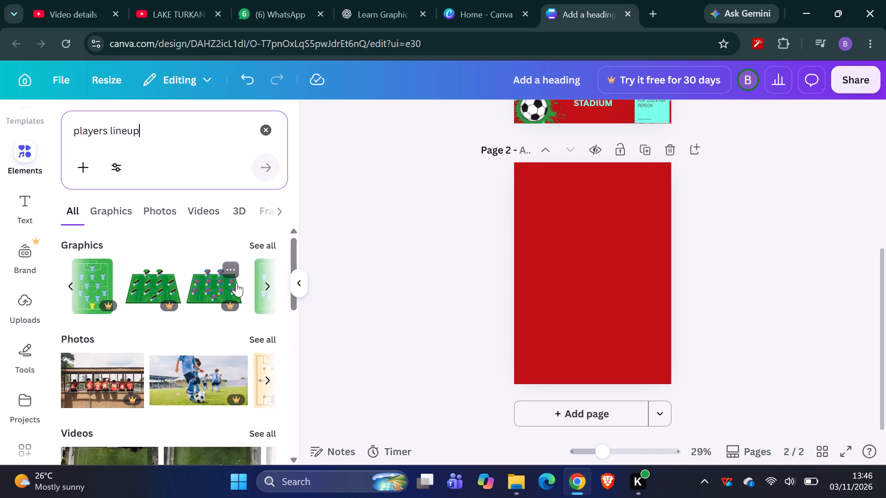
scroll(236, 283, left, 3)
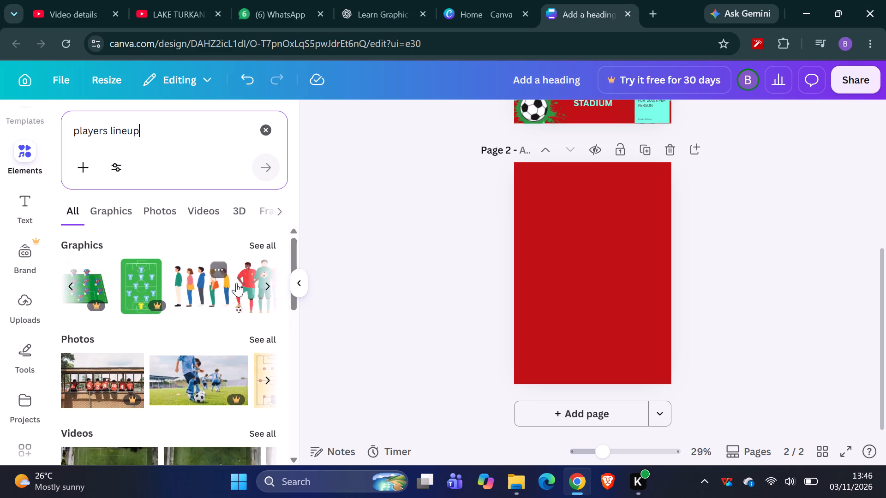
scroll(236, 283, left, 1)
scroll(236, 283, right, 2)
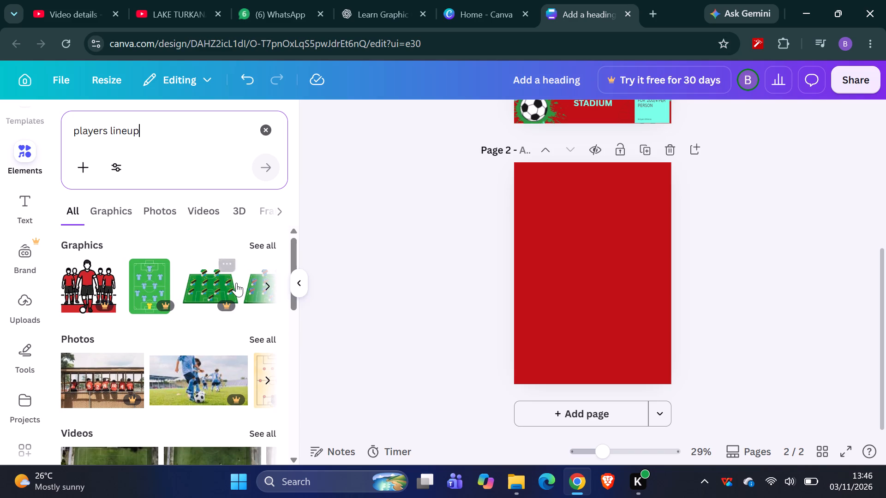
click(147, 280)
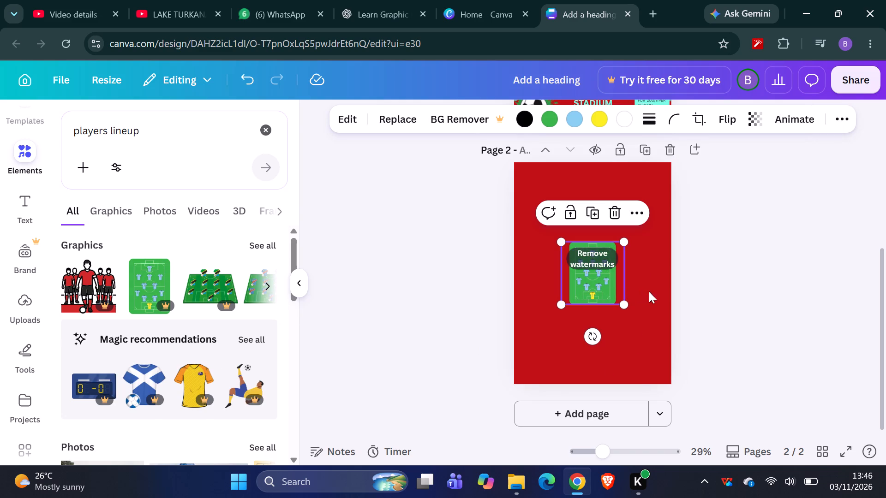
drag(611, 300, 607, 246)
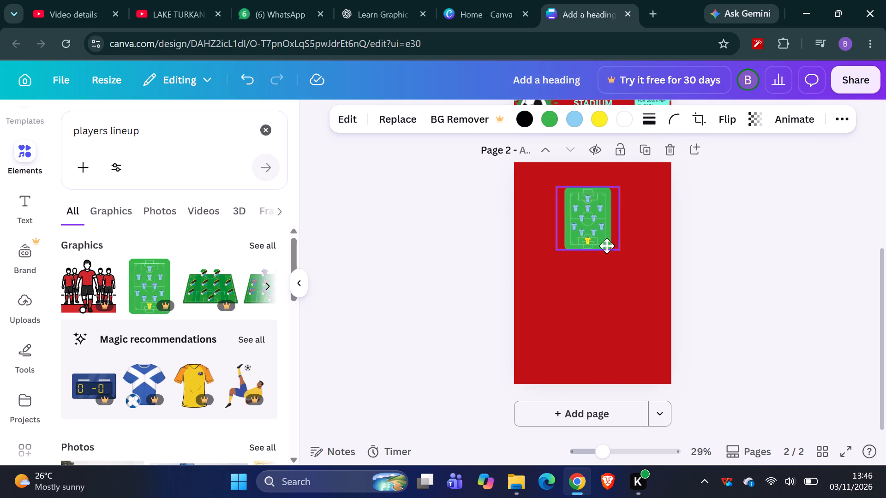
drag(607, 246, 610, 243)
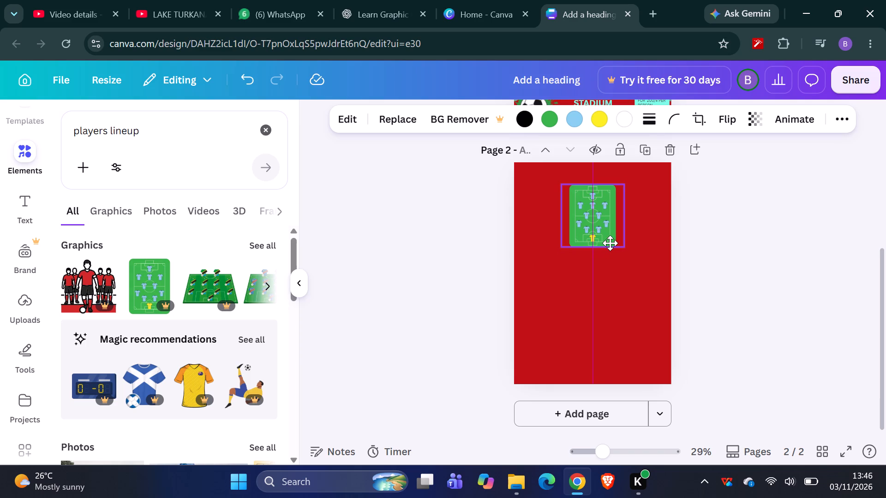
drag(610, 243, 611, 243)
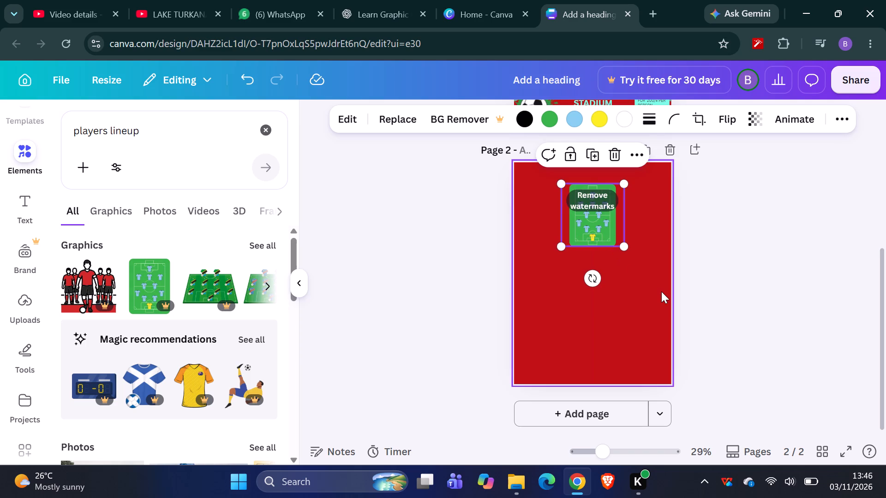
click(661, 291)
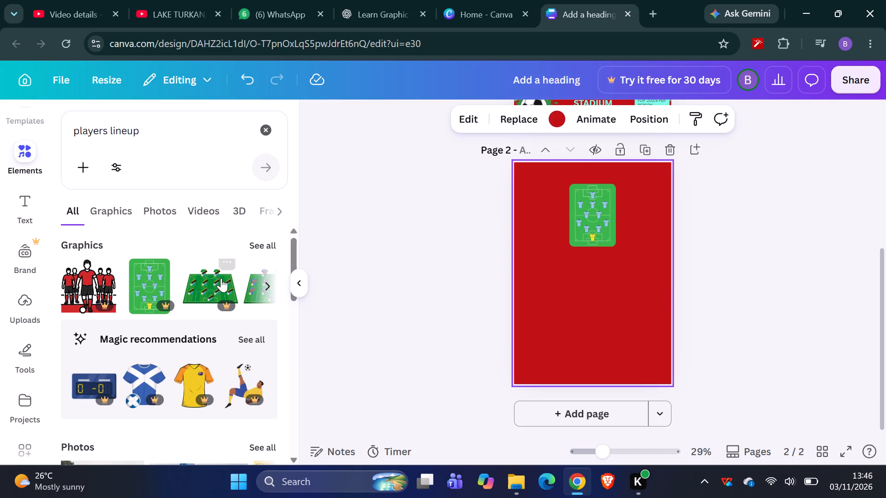
Swap the flat pitch on page 2 for the perspective pitch lineup with blue-and-red shirts, centred in the page's upper half.
scroll(221, 278, left, 1)
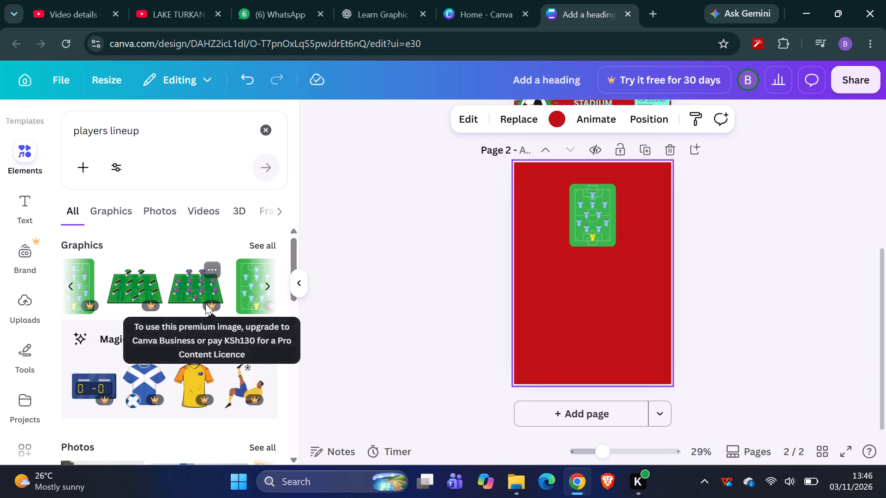
click(194, 293)
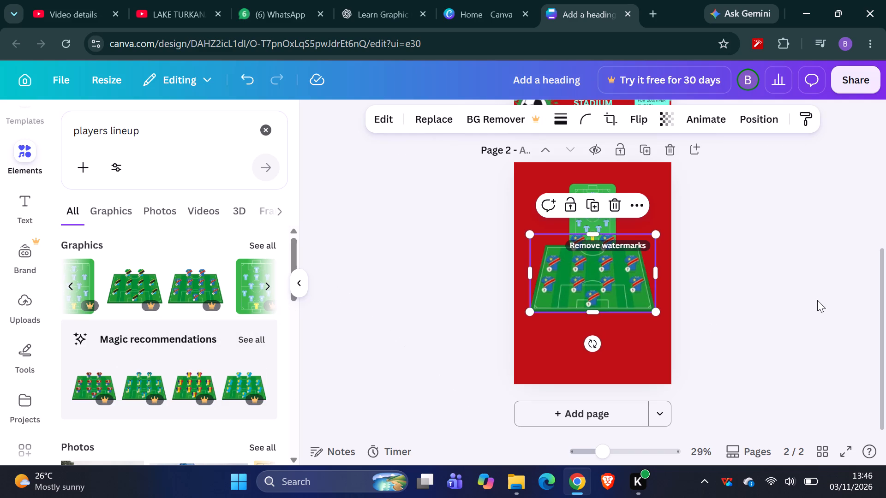
click(596, 221)
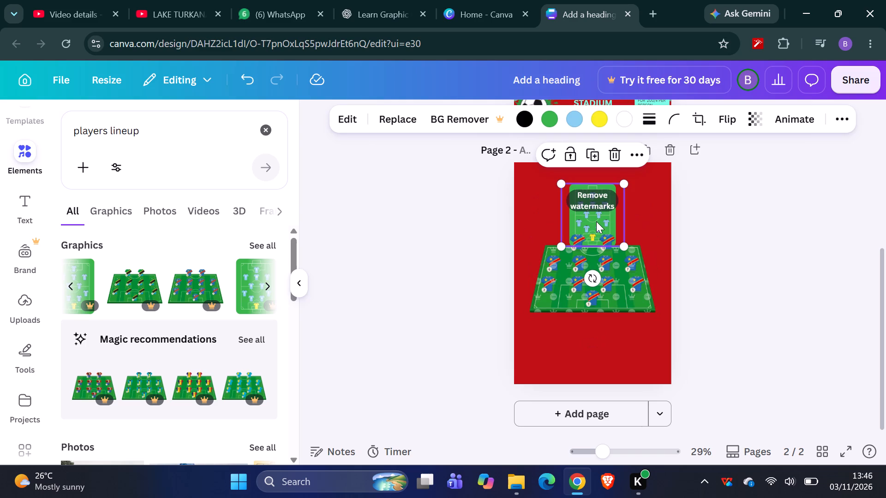
key(BackSpace)
drag(615, 293, 612, 248)
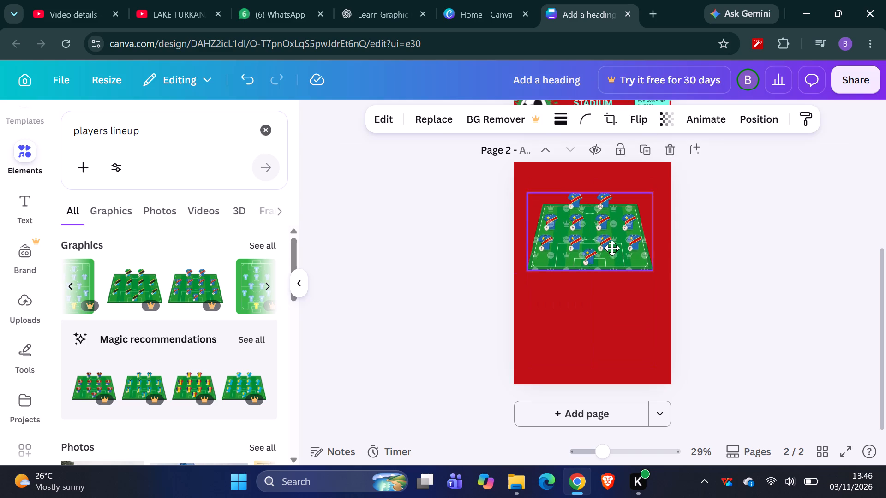
drag(612, 248, 612, 241)
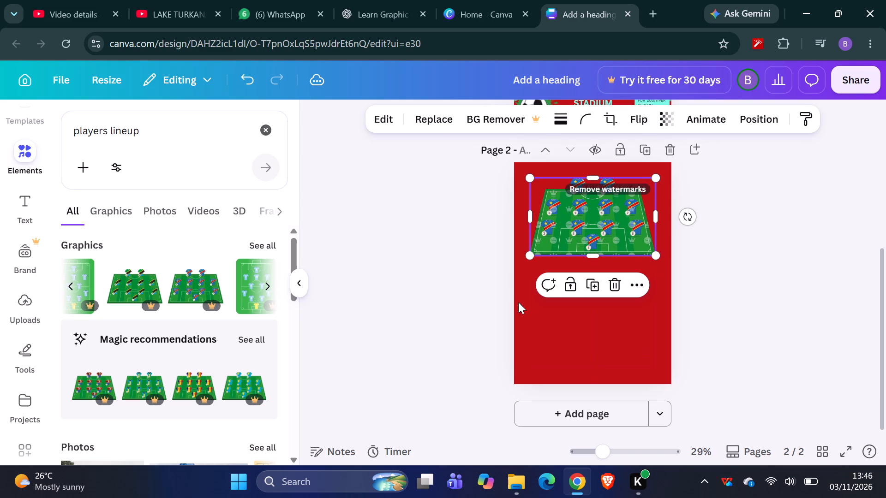
Add the perspective pitch lineup with green, yellow and black shirts, placed in page 2's lower half and aligned beneath the first pitch.
click(136, 289)
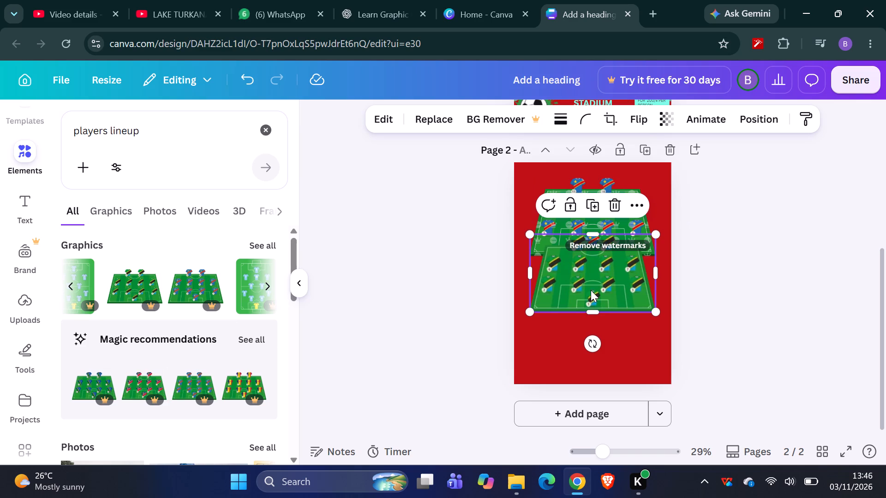
drag(617, 286, 621, 314)
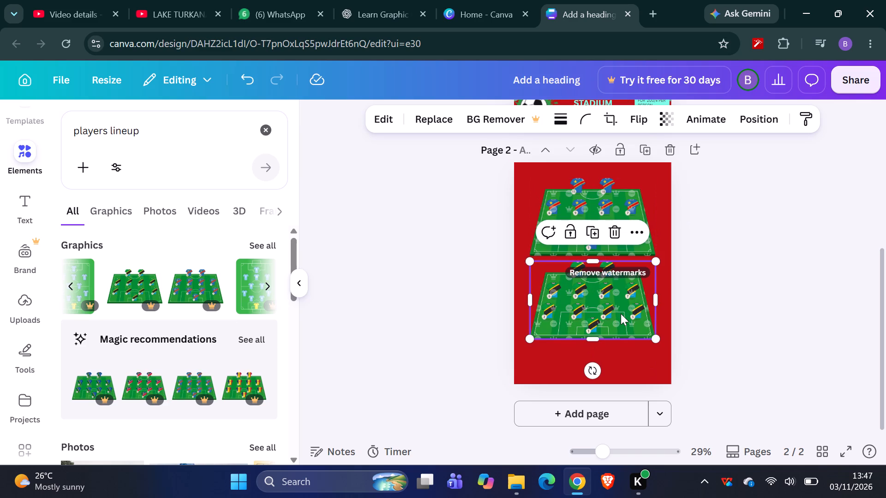
click(714, 269)
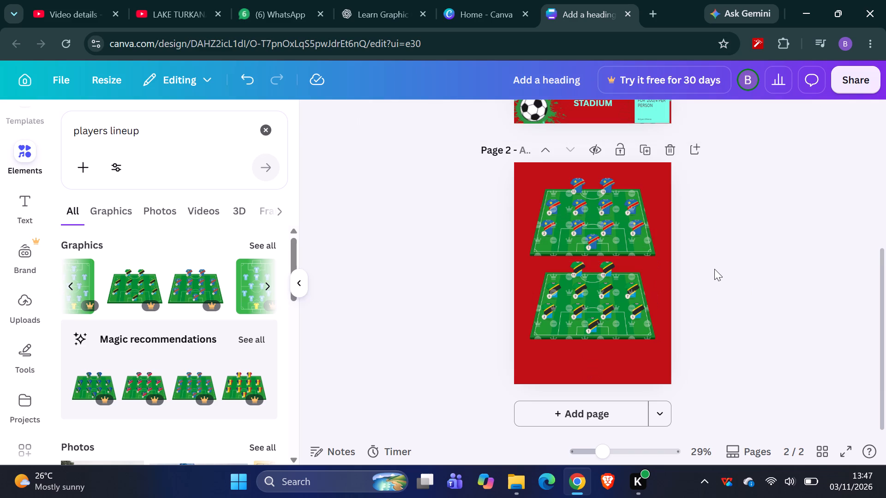
drag(613, 296, 619, 328)
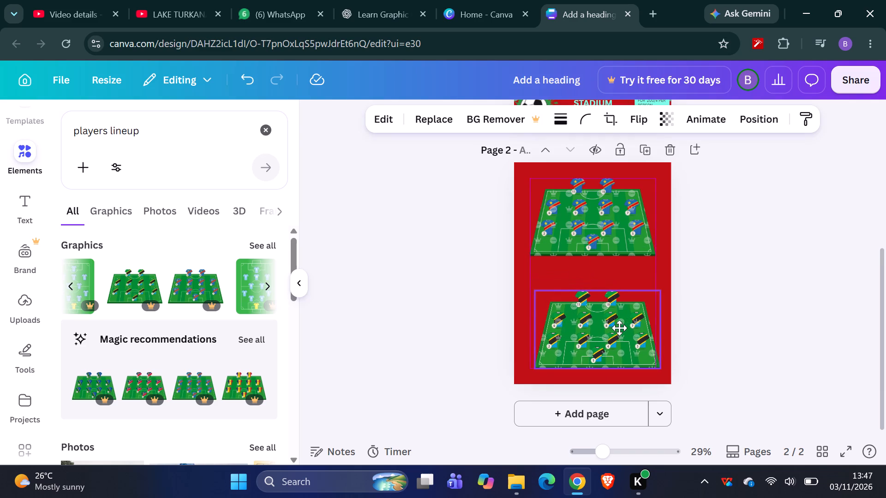
drag(619, 328, 622, 337)
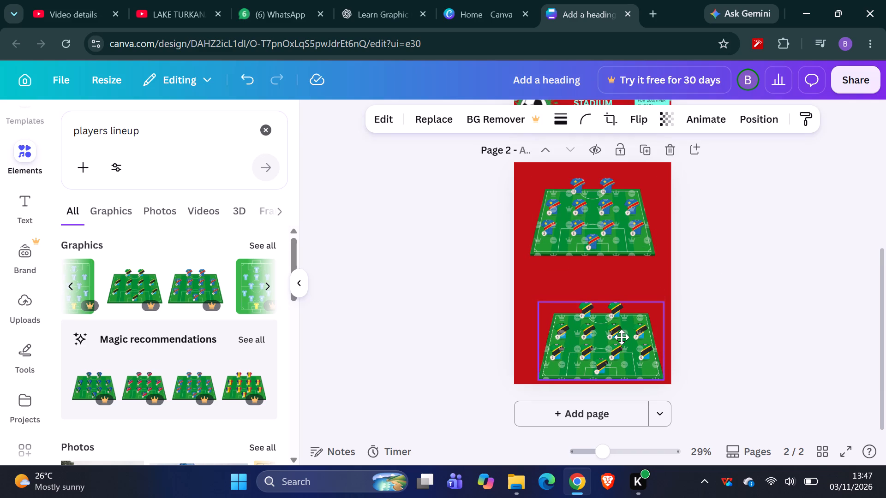
drag(622, 337, 614, 327)
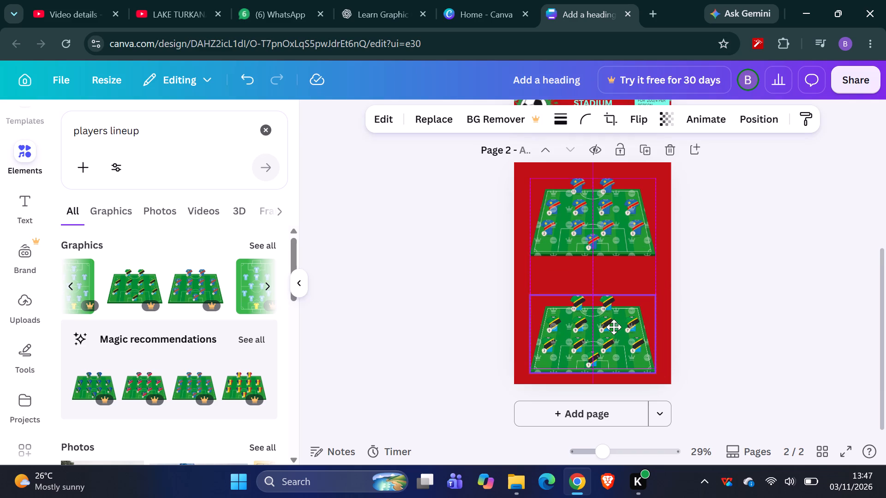
drag(614, 327, 615, 320)
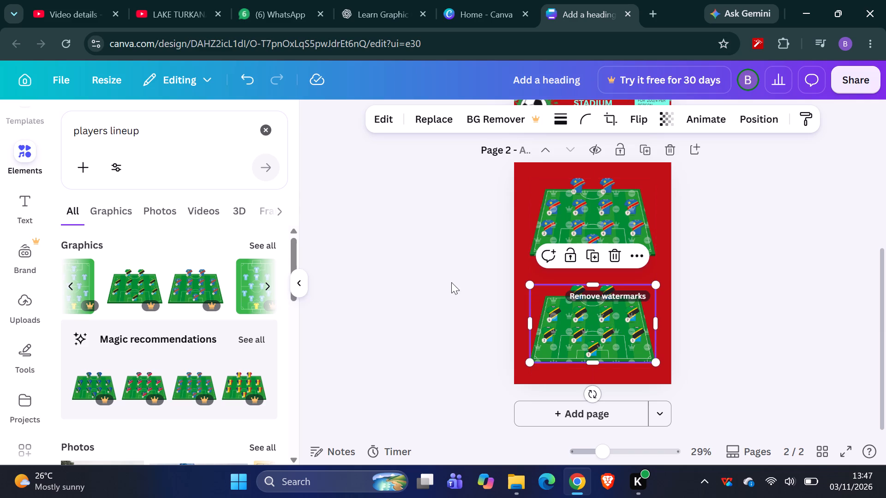
click(448, 230)
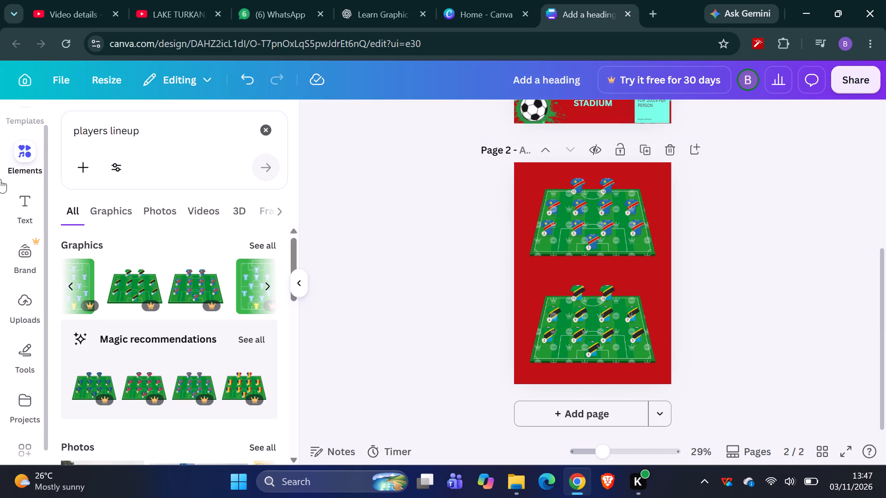
Add a subheading reading "BRIYAN FC" to page 2, centred above the upper pitch.
click(20, 195)
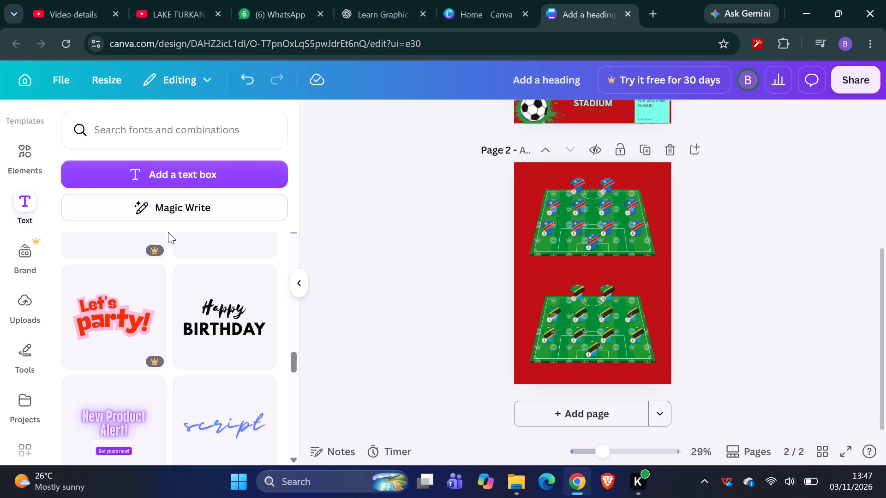
scroll(168, 236, up, 4)
scroll(168, 236, down, 3)
scroll(168, 243, up, 7)
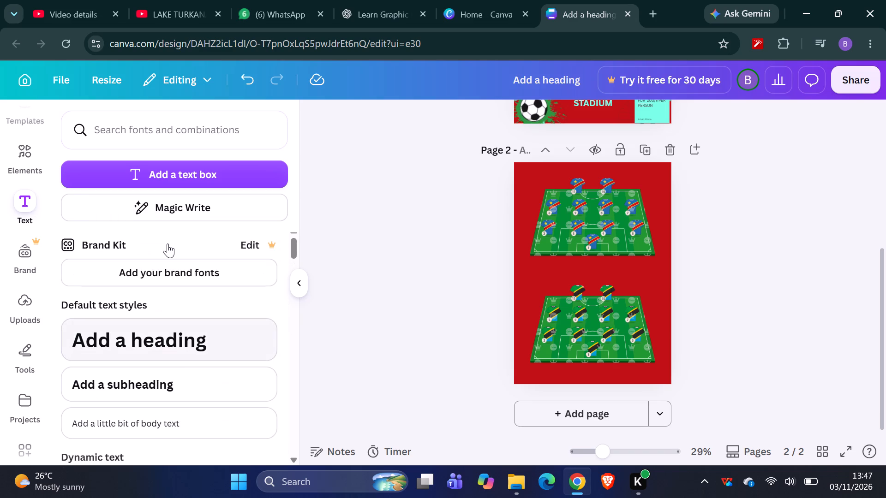
click(173, 380)
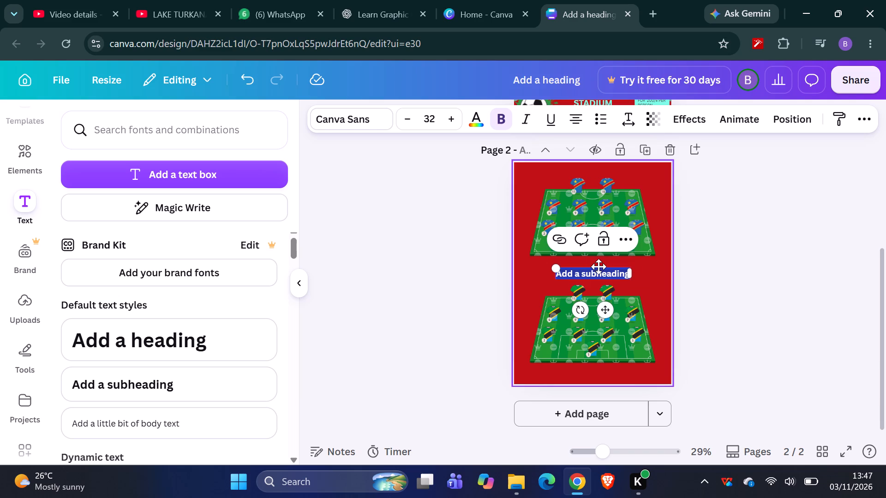
drag(599, 267, 595, 168)
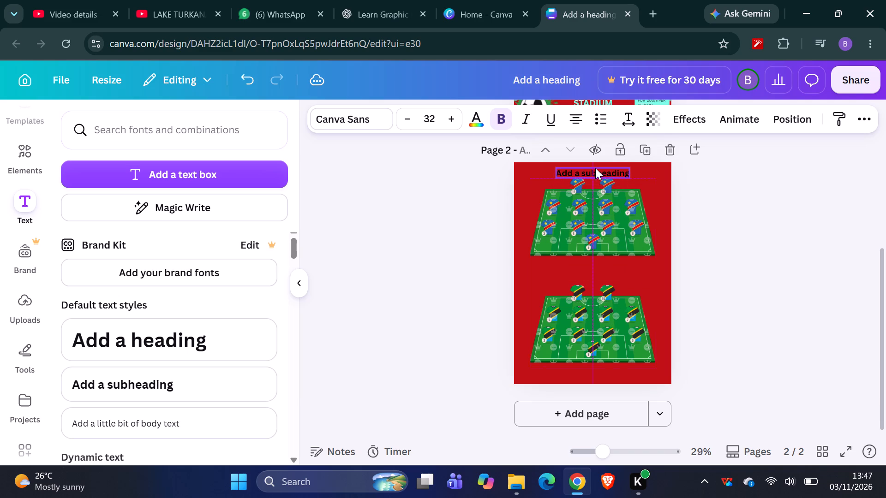
drag(595, 168, 595, 166)
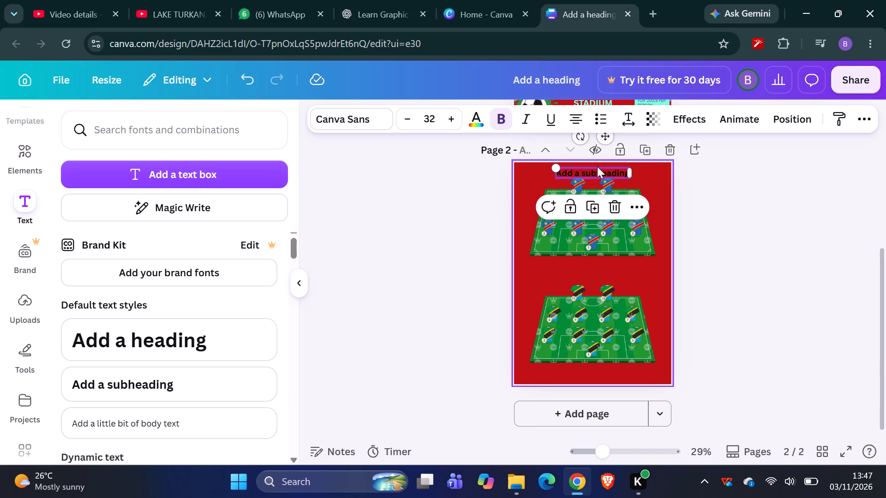
click(623, 172)
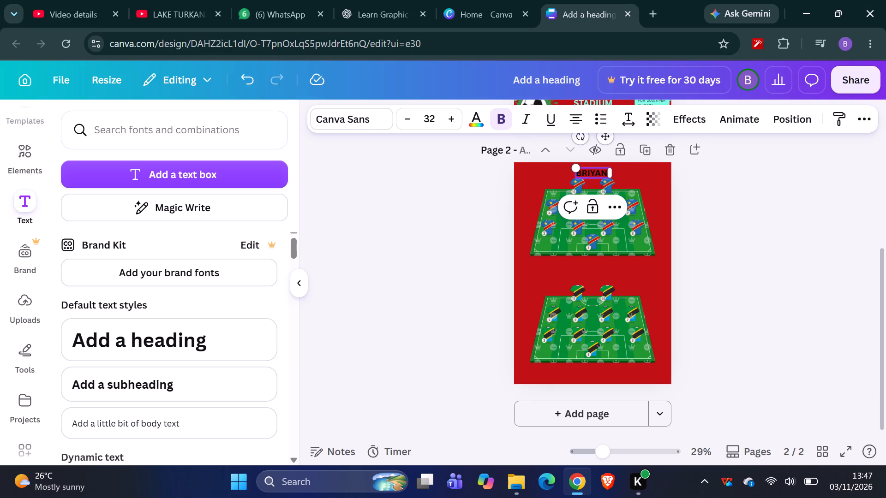
text(FC)
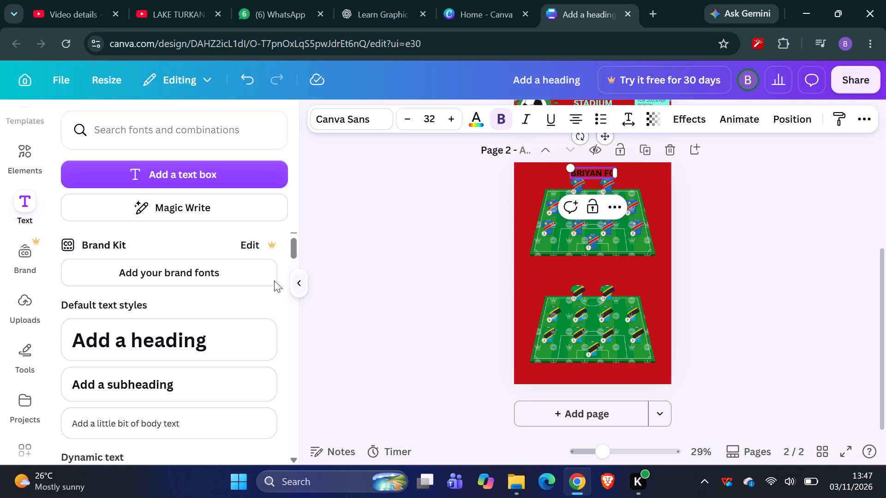
Add a second subheading reading "ELVIS FC" to page 2, centred in the gap between the two pitches.
click(181, 379)
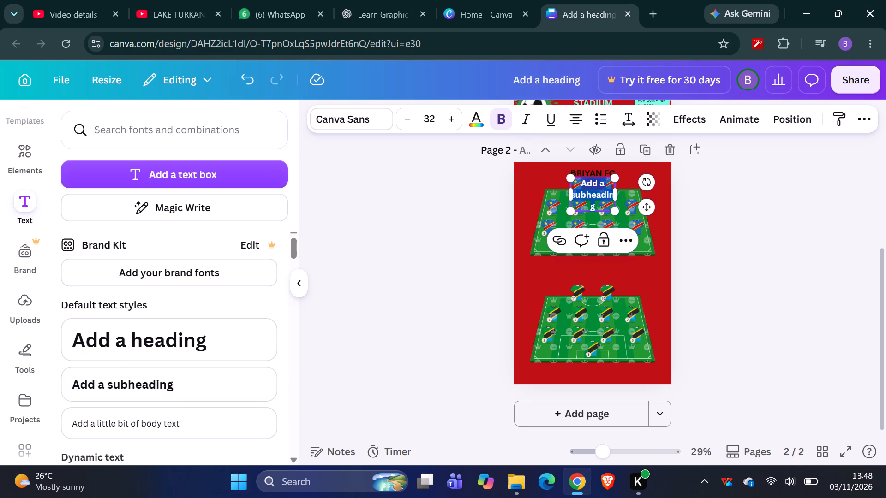
click(748, 196)
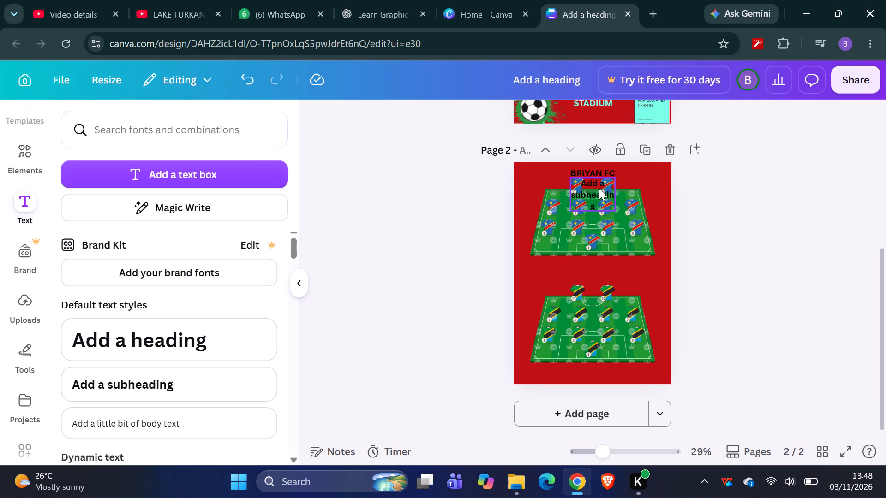
click(599, 189)
drag(599, 189, 607, 236)
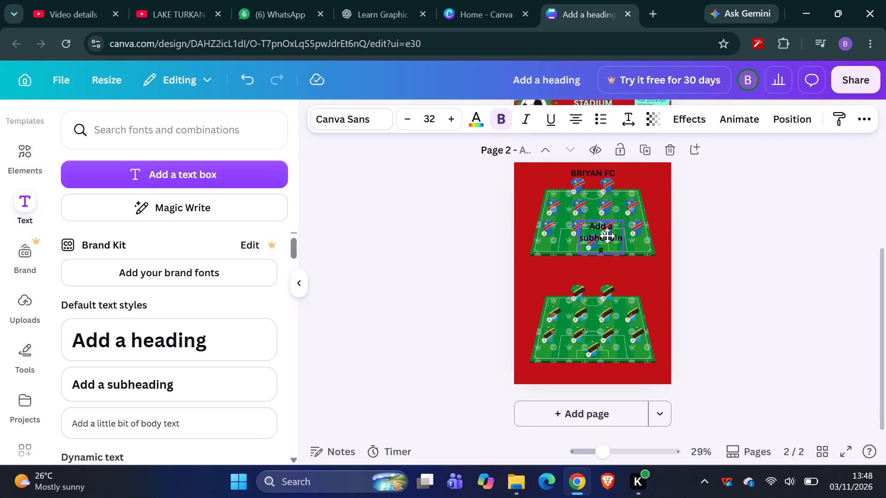
drag(607, 236, 598, 267)
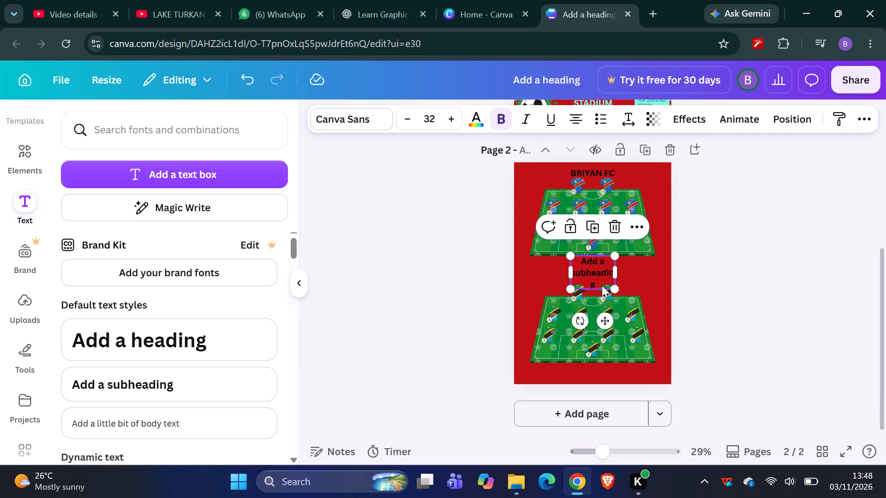
double_click(600, 277)
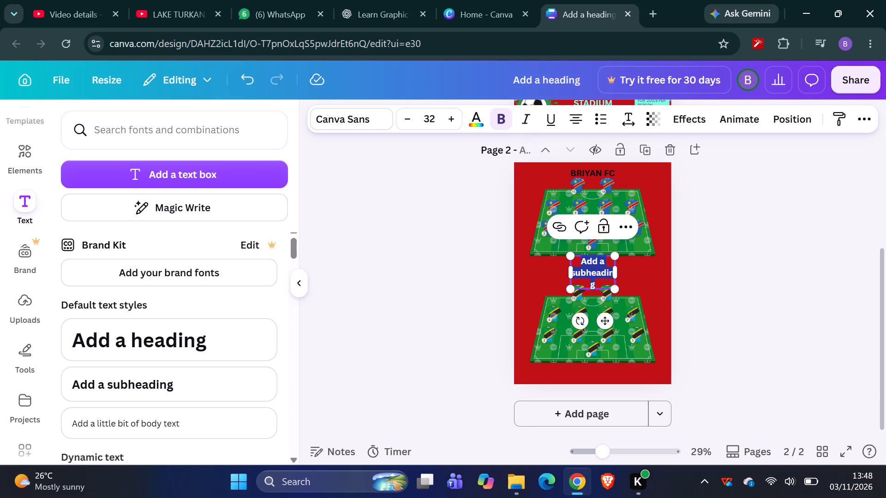
key(e)
key(l)
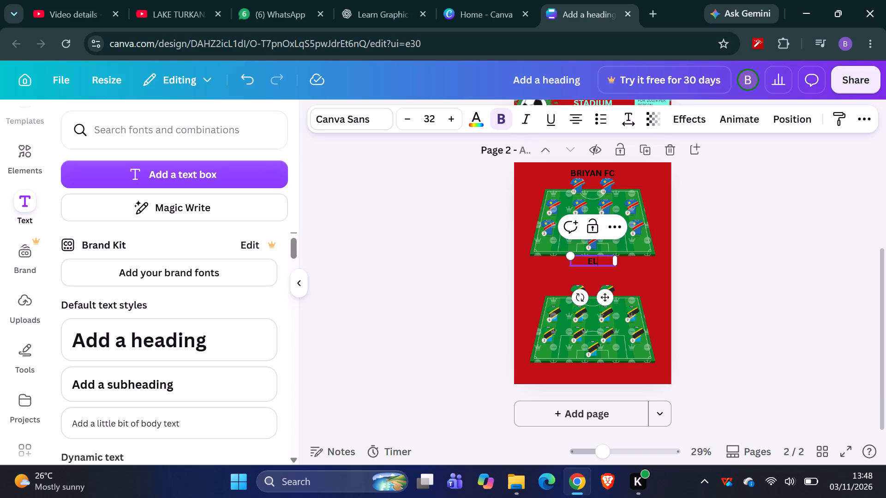
text(VIS)
key(space)
text(FC)
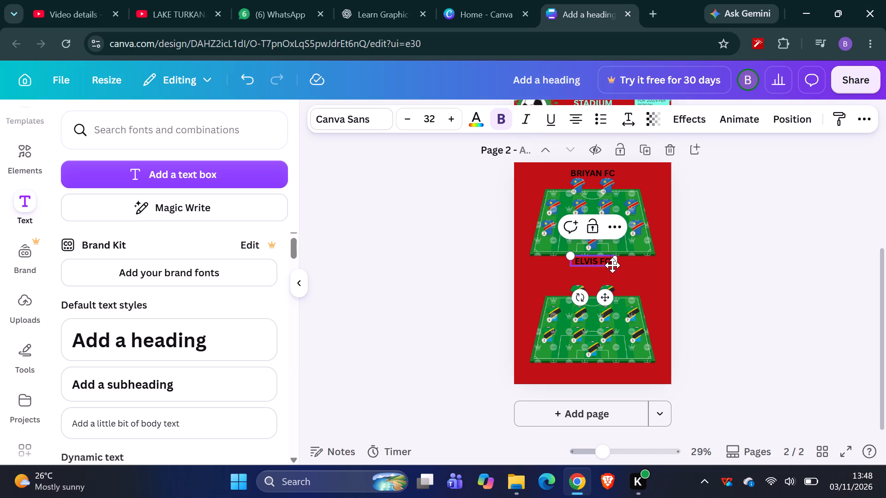
drag(612, 265, 612, 275)
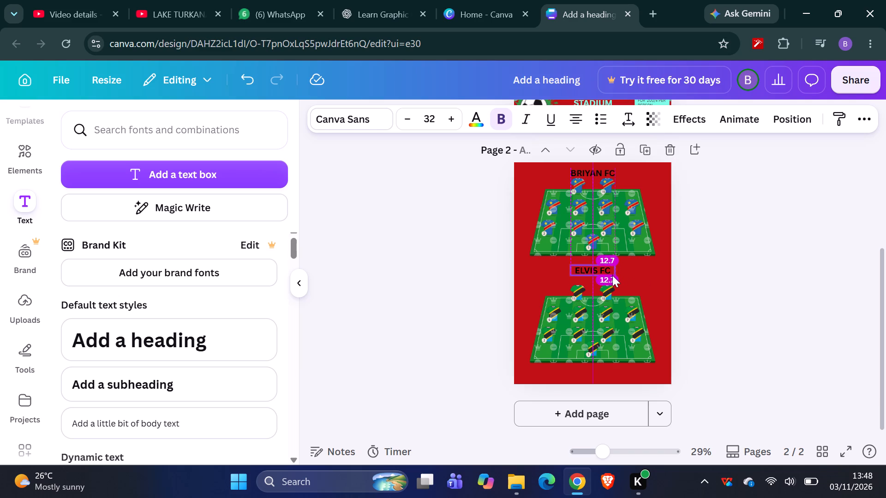
drag(612, 275, 610, 278)
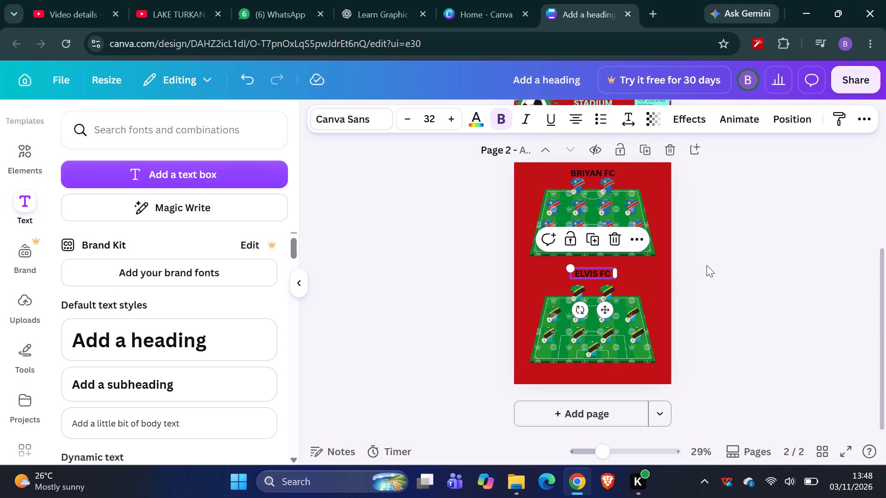
click(438, 269)
Add the black 3D silhouette of a footballer kicking a ball from the "players lineup" results to page 2.
scroll(561, 263, right, 1)
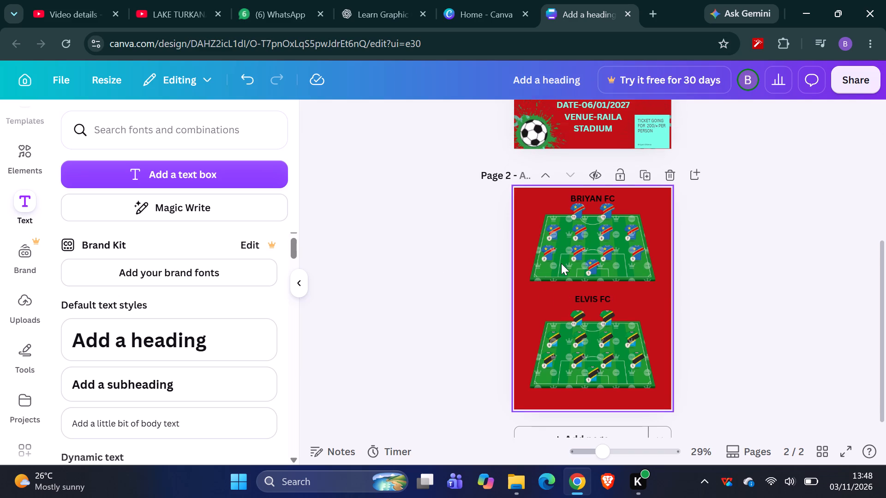
scroll(561, 263, right, 1)
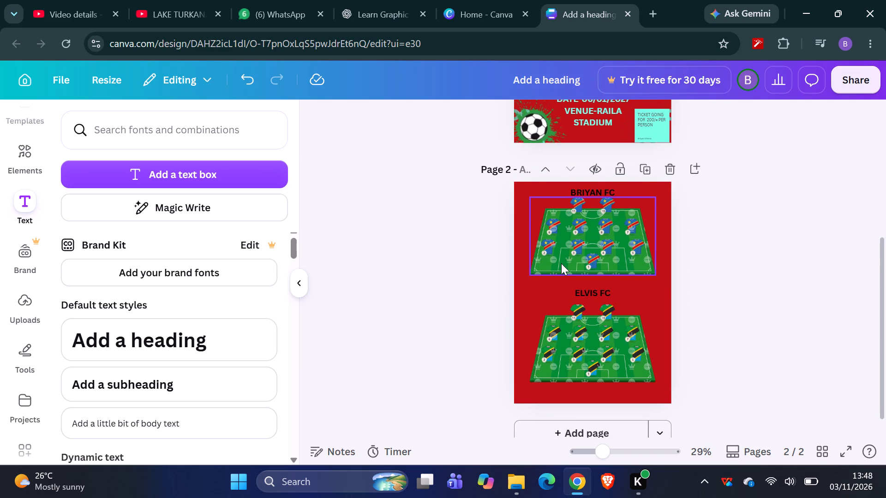
scroll(561, 263, right, 1)
scroll(561, 263, up, 1)
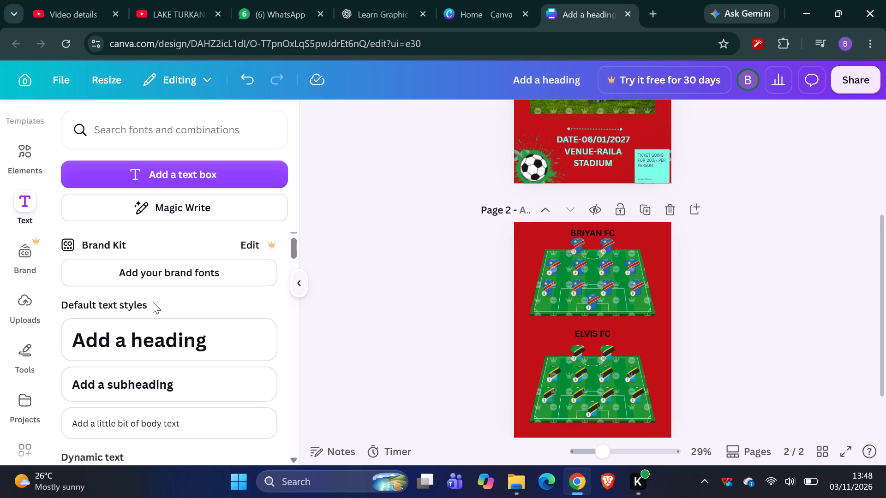
click(30, 149)
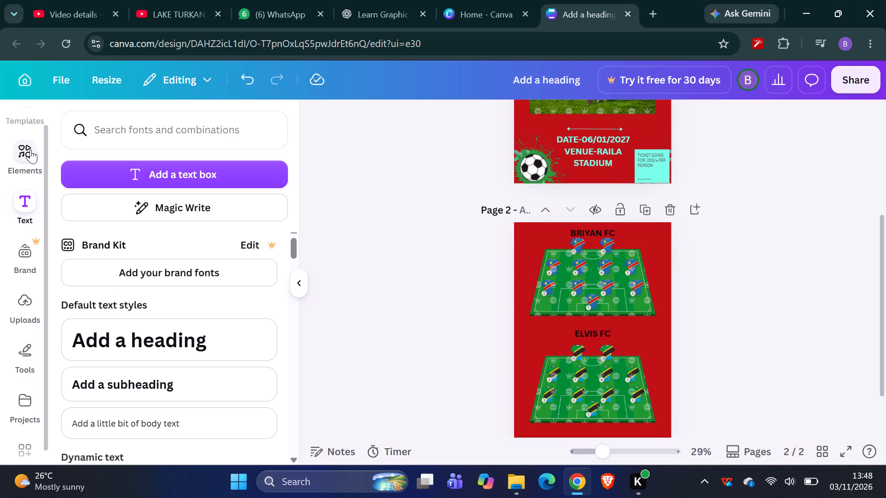
scroll(190, 338, down, 3)
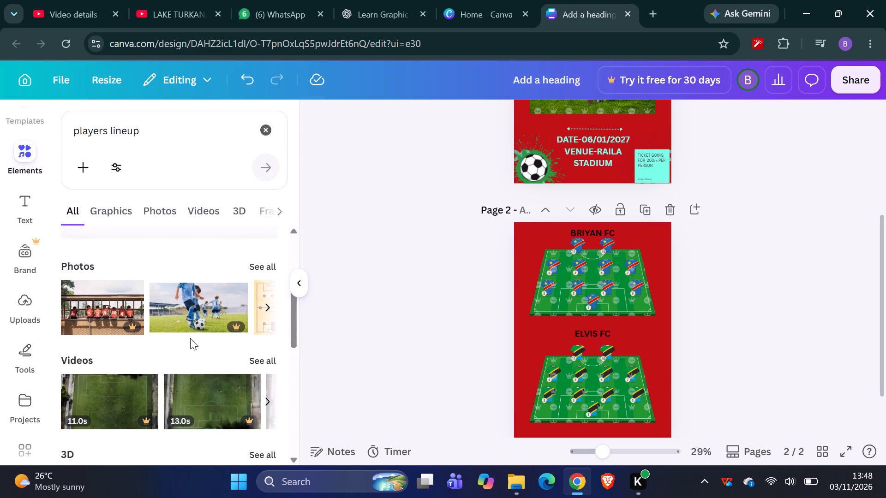
scroll(190, 338, down, 3)
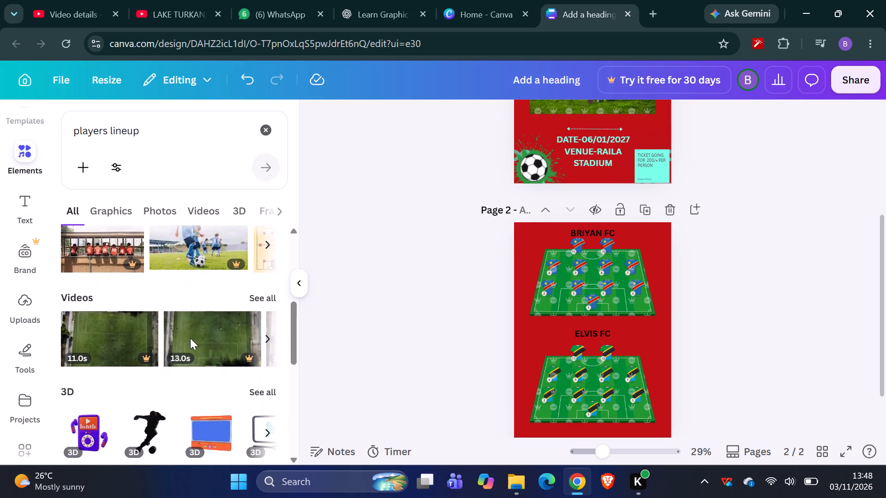
scroll(190, 338, down, 3)
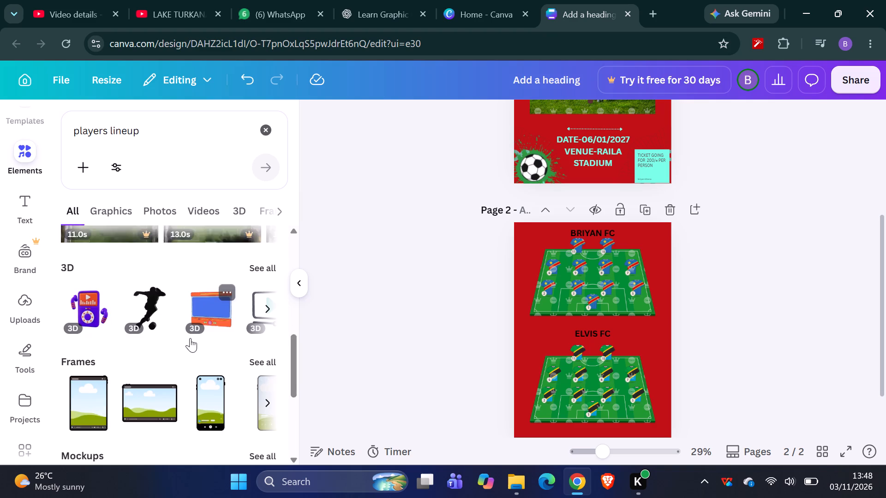
scroll(190, 338, down, 5)
scroll(190, 338, up, 3)
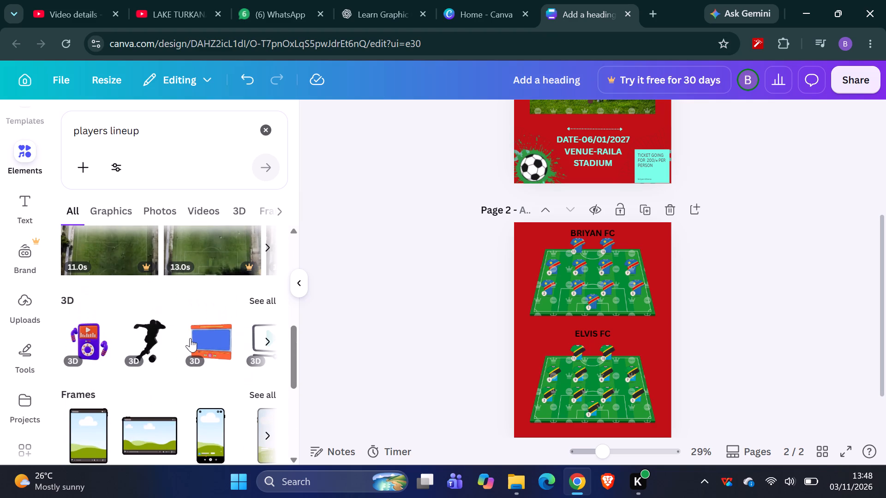
click(143, 344)
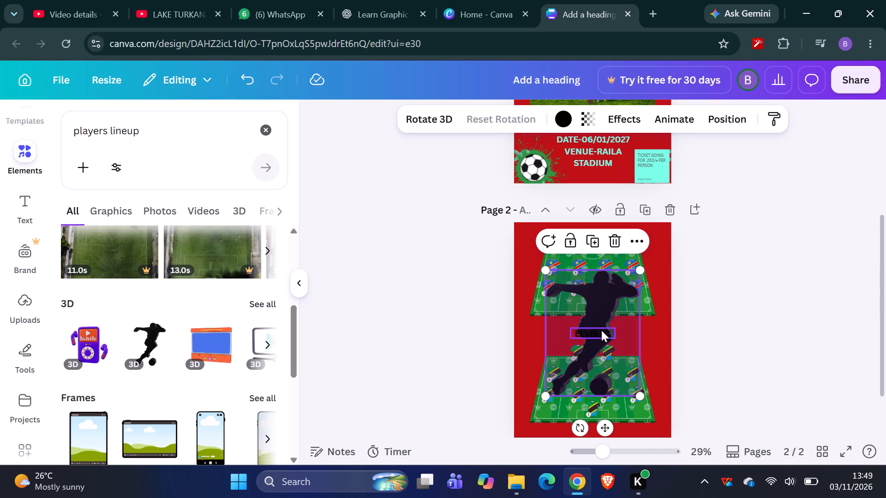
Move the "ELVIS FC" label clear of the silhouette, near page 2's right edge just above the lower pitch.
drag(601, 330, 553, 332)
drag(556, 333, 638, 335)
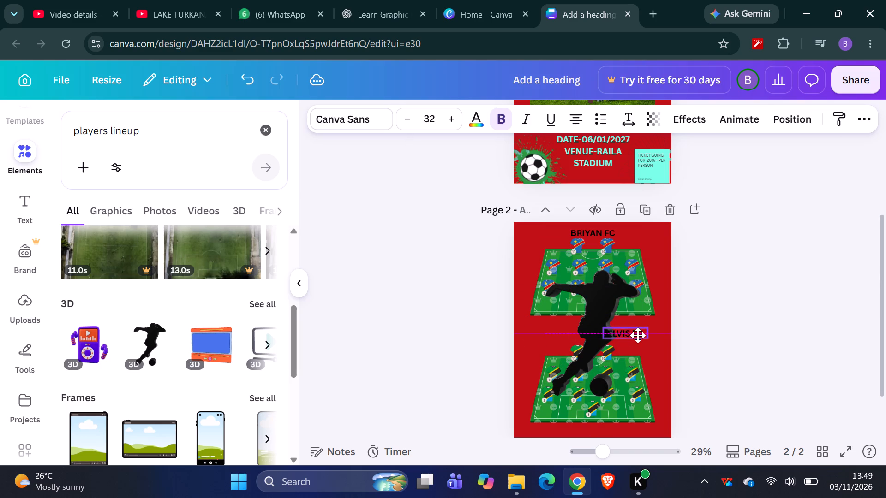
drag(638, 335, 653, 338)
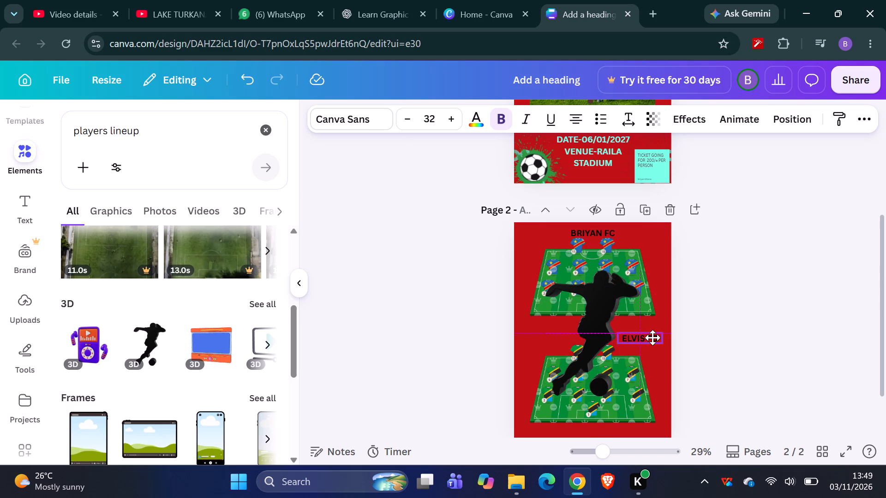
drag(653, 338, 653, 337)
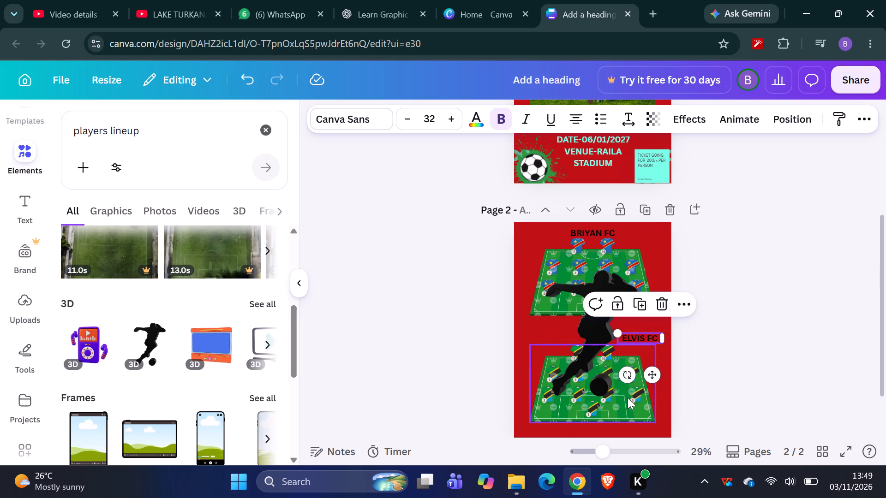
Shift the lower and upper pitch lineups across to page 2's right edge, keeping them aligned with each other.
click(628, 397)
drag(628, 397, 649, 395)
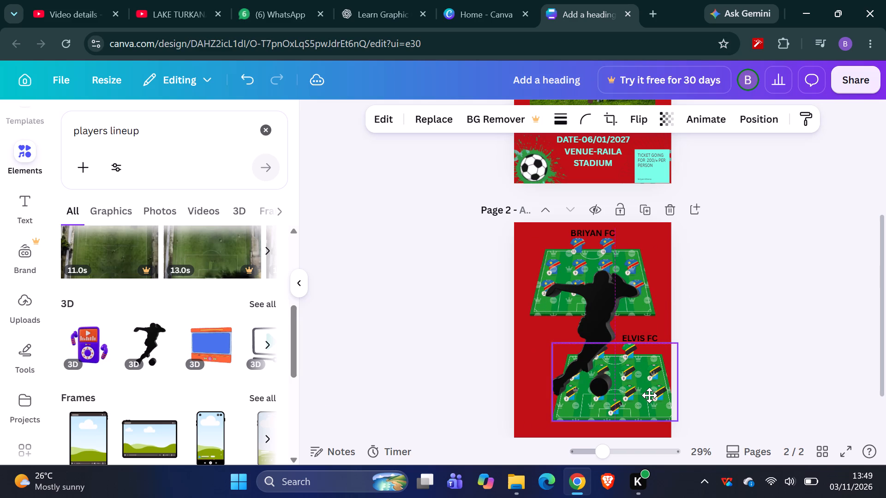
drag(649, 395, 646, 395)
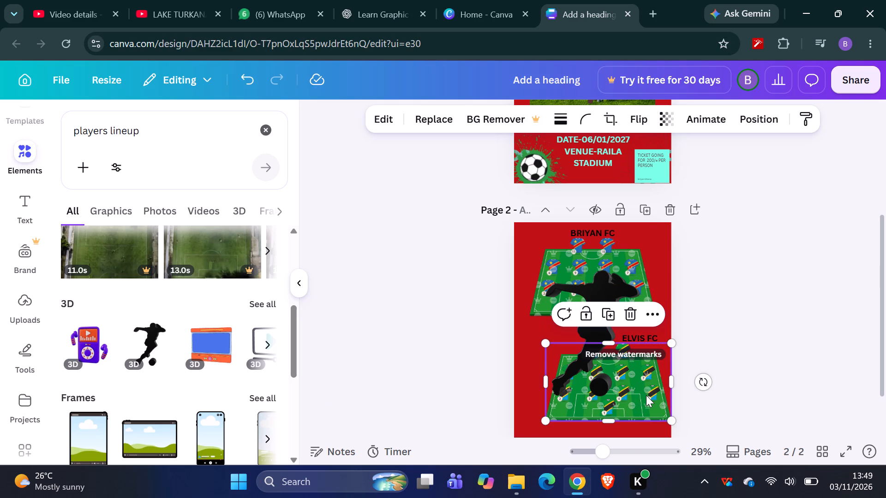
click(628, 261)
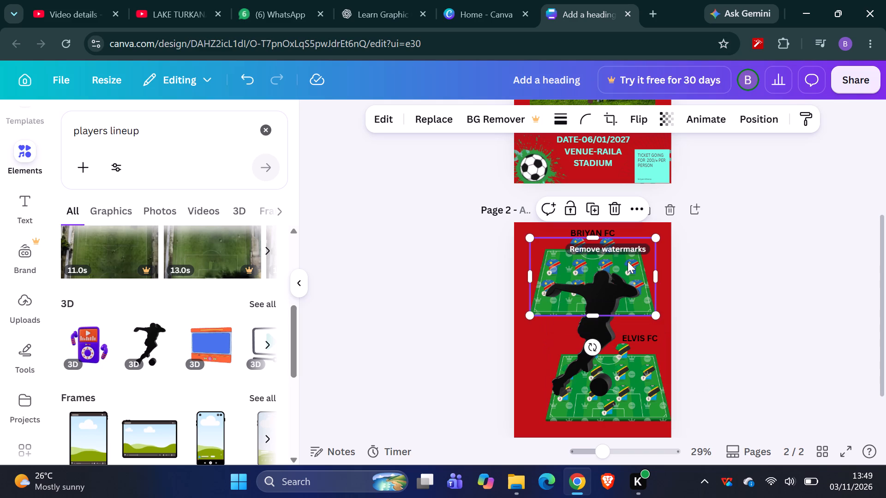
drag(628, 261, 642, 261)
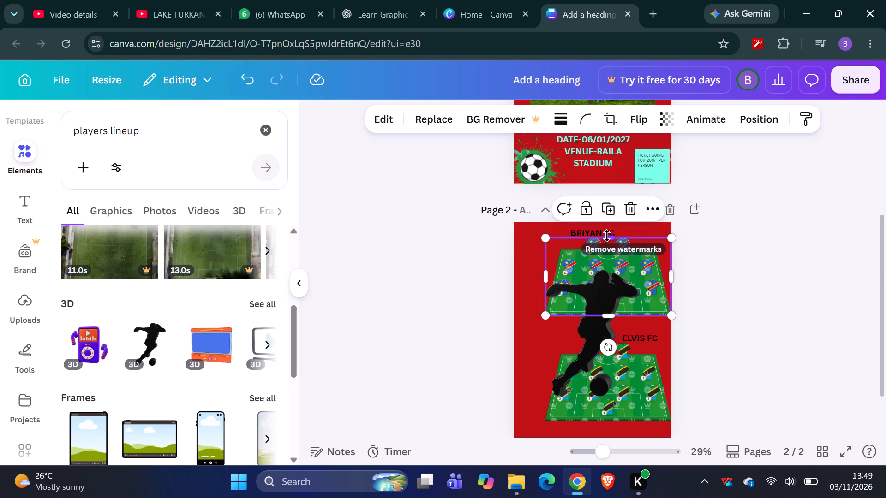
Move the "BRIYAN FC" label toward page 2's right edge, just above the upper pitch and in line with the "ELVIS FC" label.
click(606, 233)
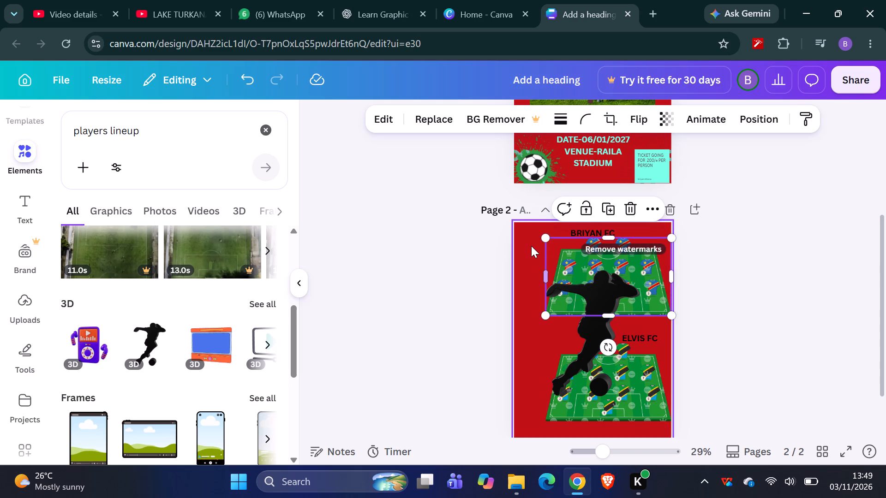
click(530, 246)
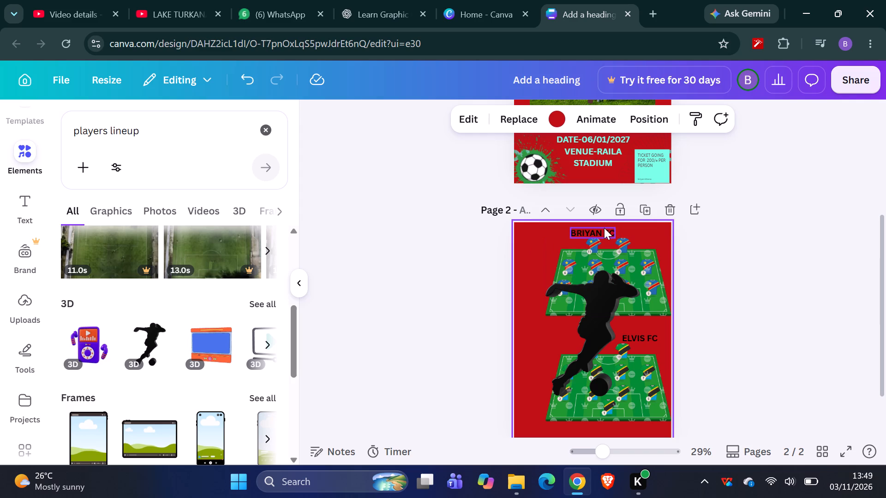
click(603, 228)
drag(603, 228, 618, 227)
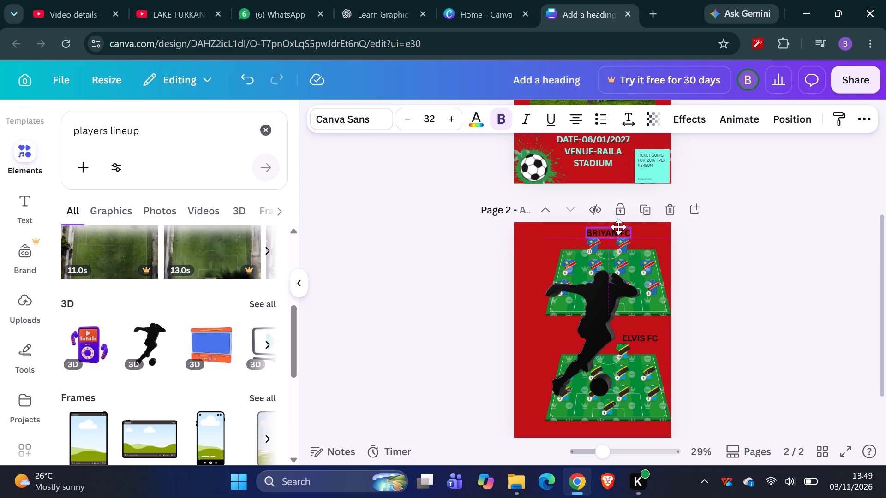
drag(618, 227, 629, 226)
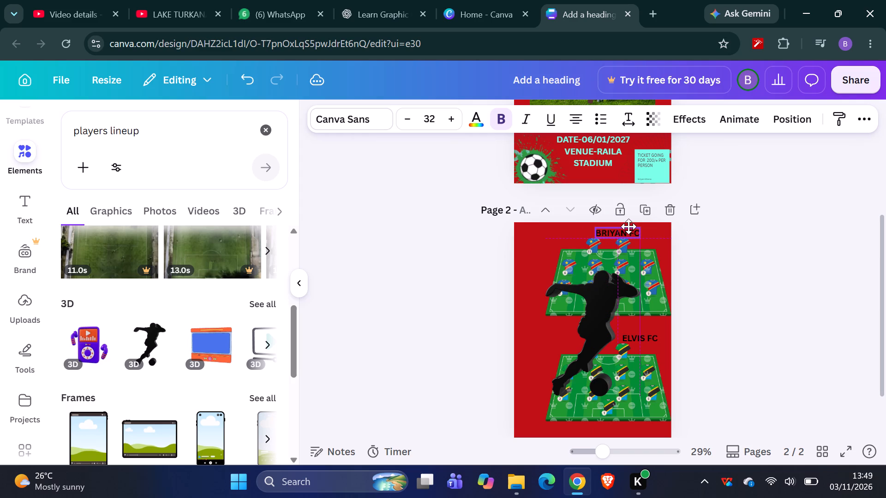
drag(629, 226, 629, 228)
drag(629, 228, 647, 226)
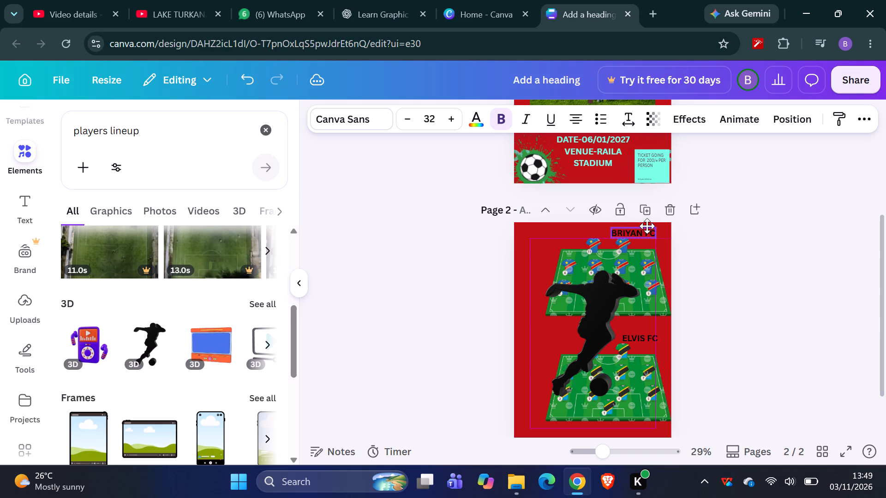
drag(647, 226, 651, 225)
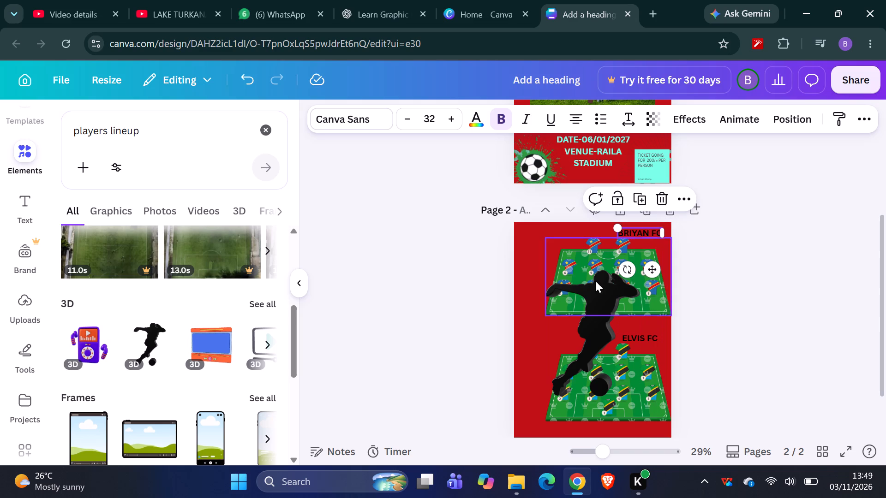
Move the page 2 footballer silhouette off the pitches to the page's left edge, leaving it partly outside the page.
click(596, 289)
drag(596, 289, 572, 290)
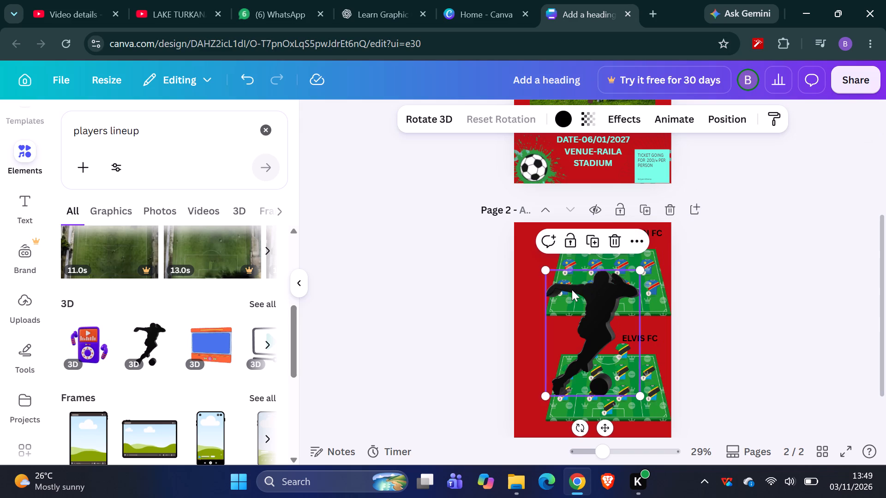
drag(572, 290, 566, 292)
drag(581, 297, 575, 297)
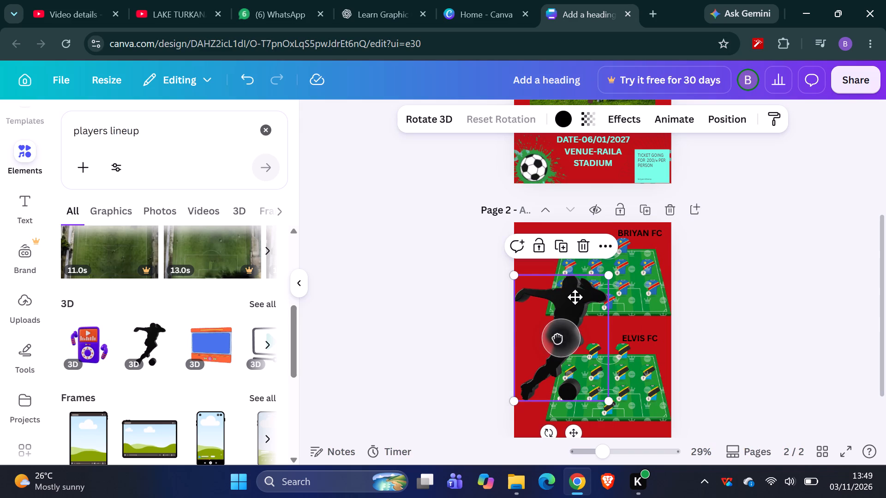
drag(575, 297, 550, 295)
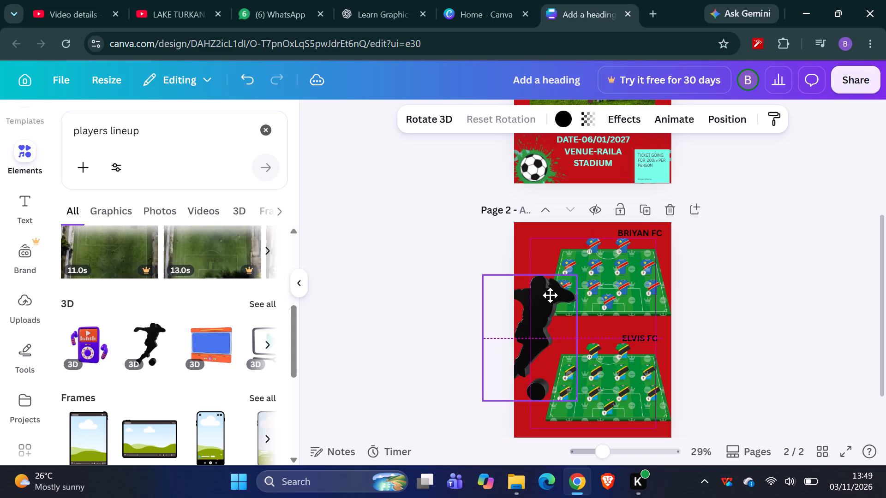
drag(550, 295, 534, 286)
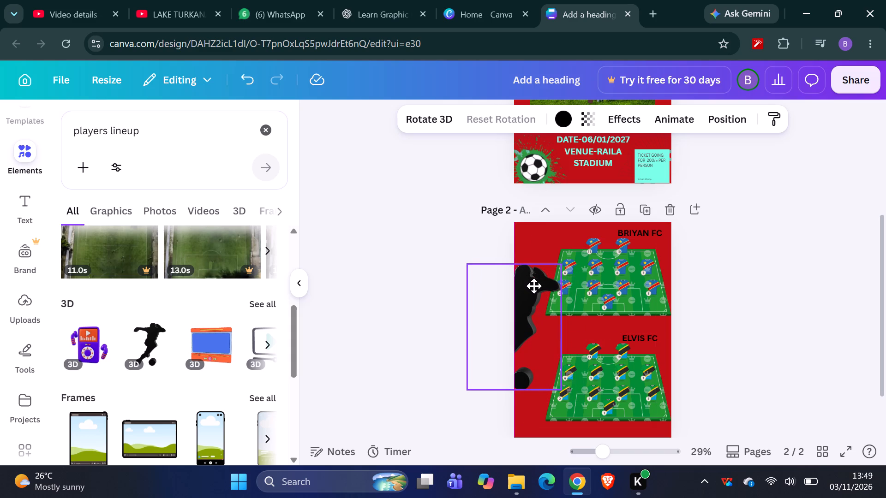
drag(534, 286, 535, 285)
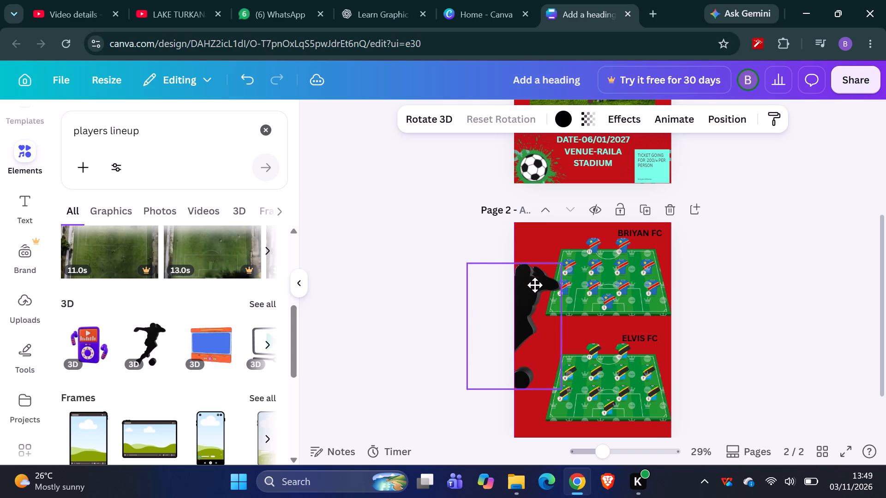
drag(535, 285, 522, 284)
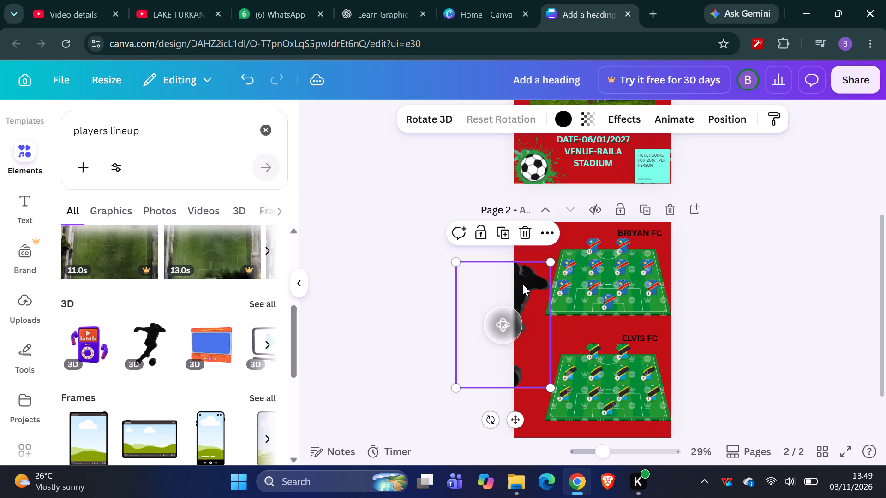
click(396, 345)
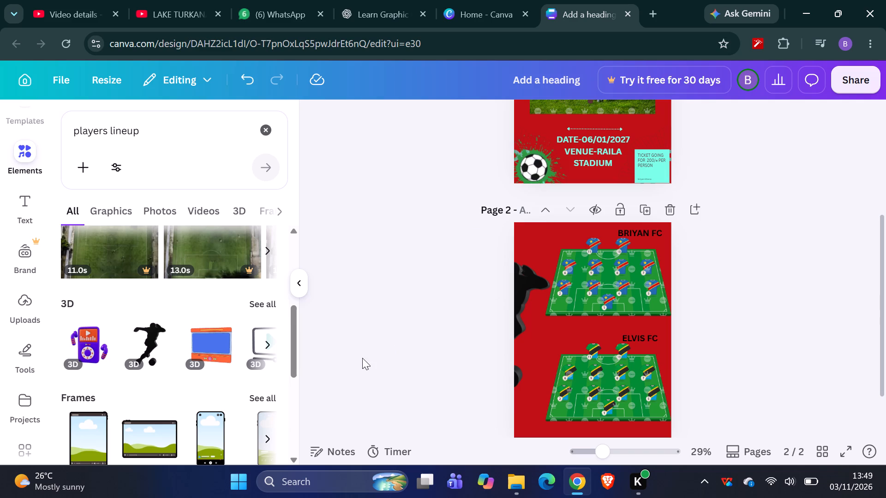
Add the same black 3D footballer silhouette from the "players lineup" results to page 1.
scroll(527, 290, up, 1)
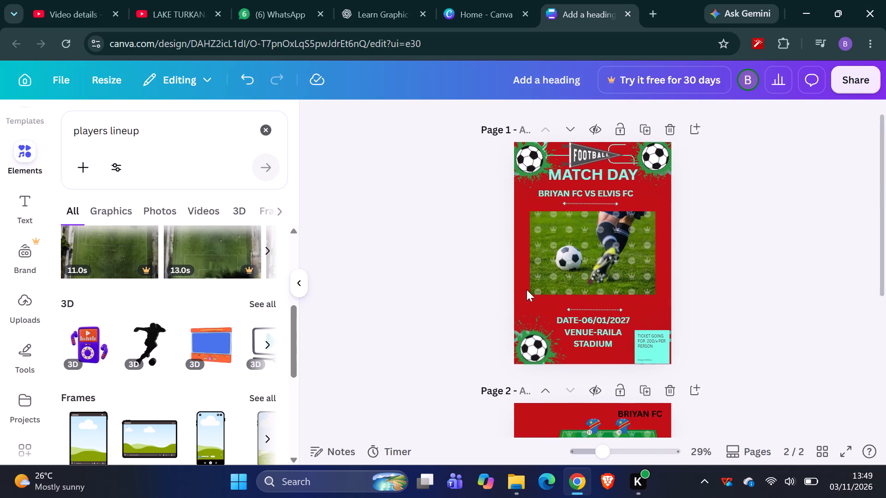
scroll(527, 290, up, 1)
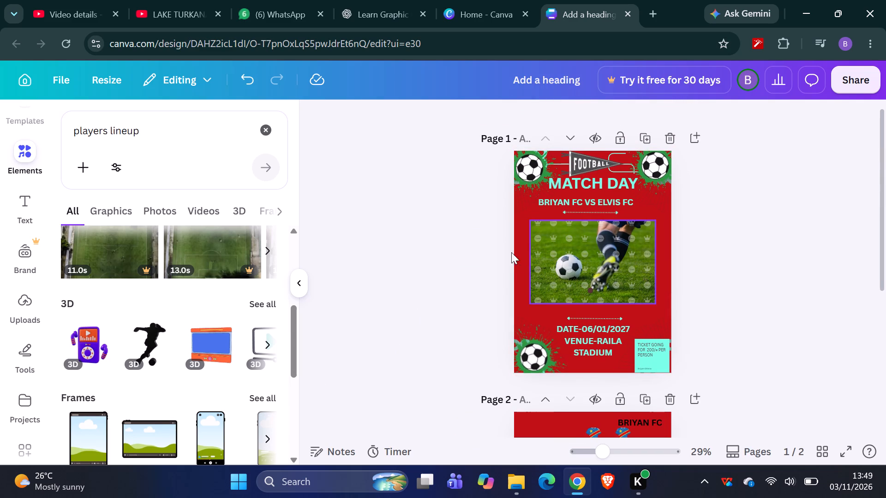
scroll(551, 277, up, 1)
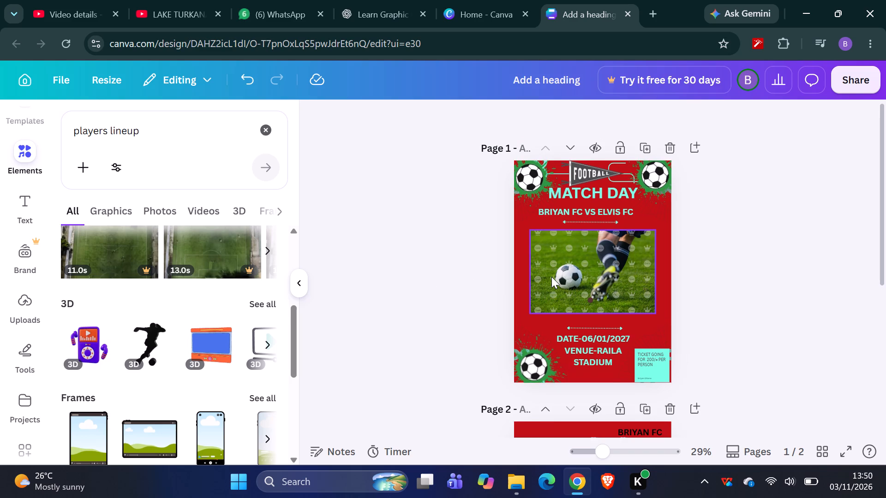
click(153, 330)
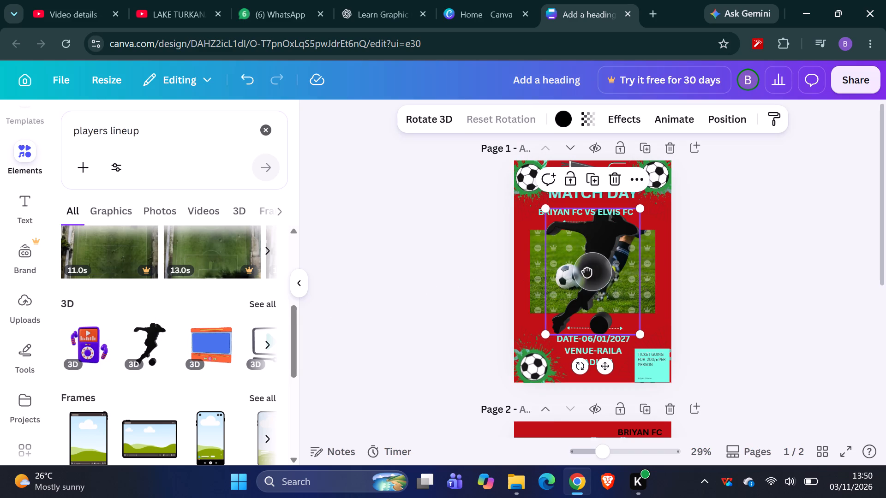
Try out different 3D rotations of the page 1 silhouette, ending with the player seen almost front-on.
drag(602, 252, 580, 259)
drag(580, 259, 486, 265)
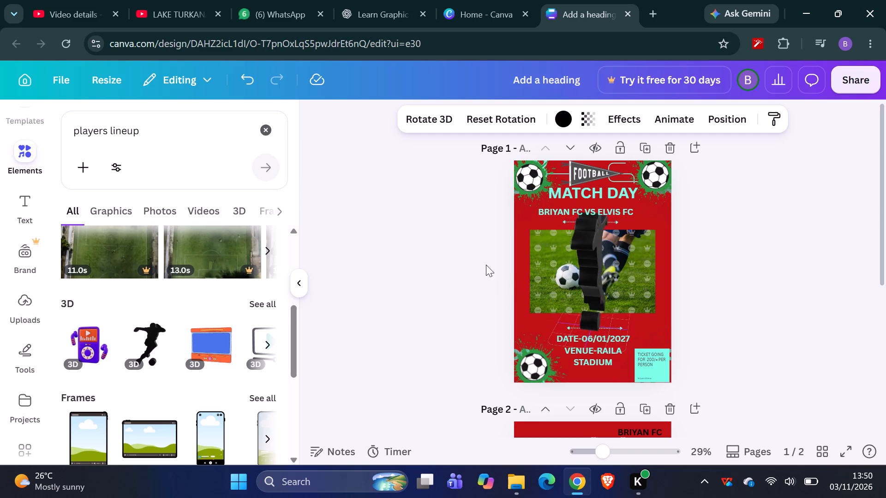
drag(486, 265, 510, 113)
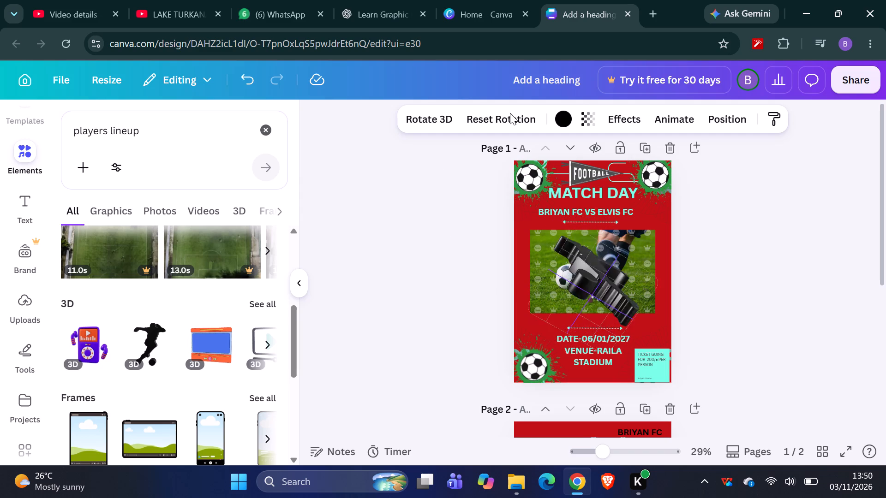
drag(510, 113, 604, 269)
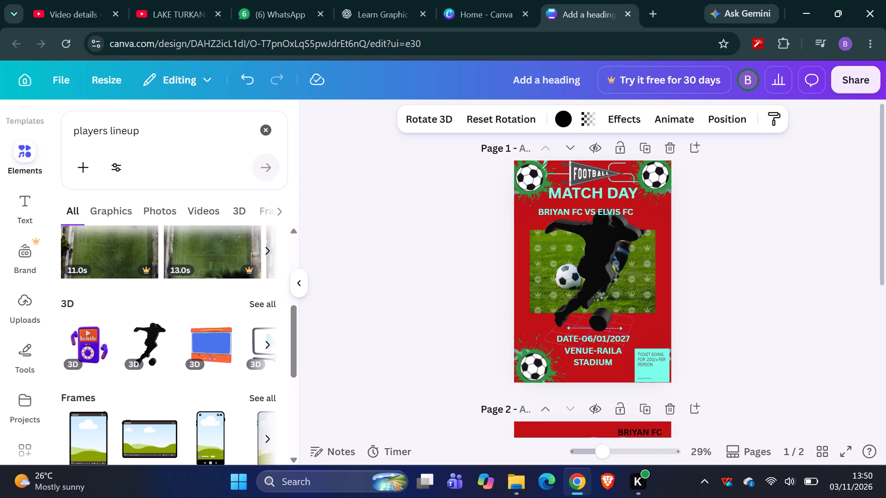
drag(604, 269, 606, 269)
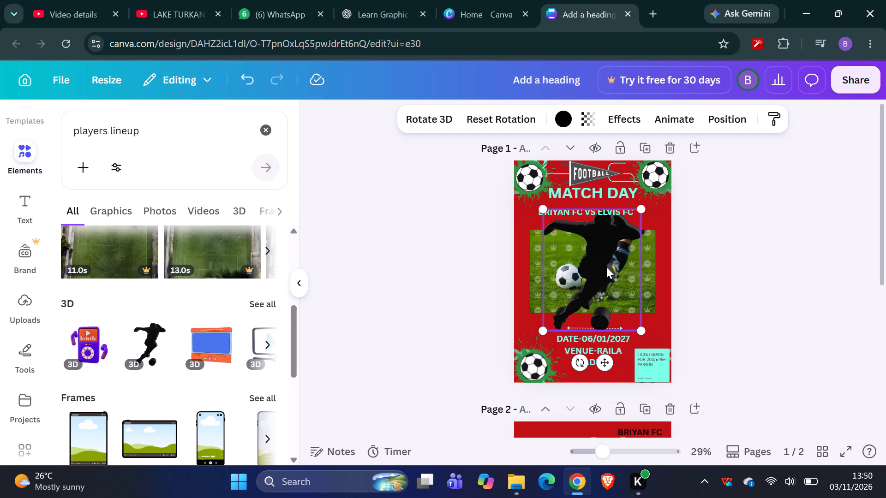
Place the page 1 silhouette partly off the left edge beside the photo, shrunk to about 105.8 wide by 131.2 high.
drag(606, 267, 540, 277)
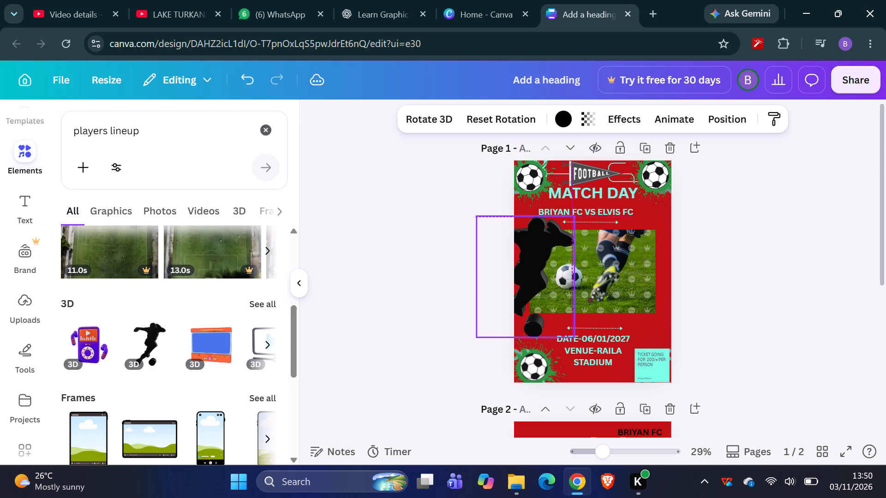
drag(540, 277, 545, 269)
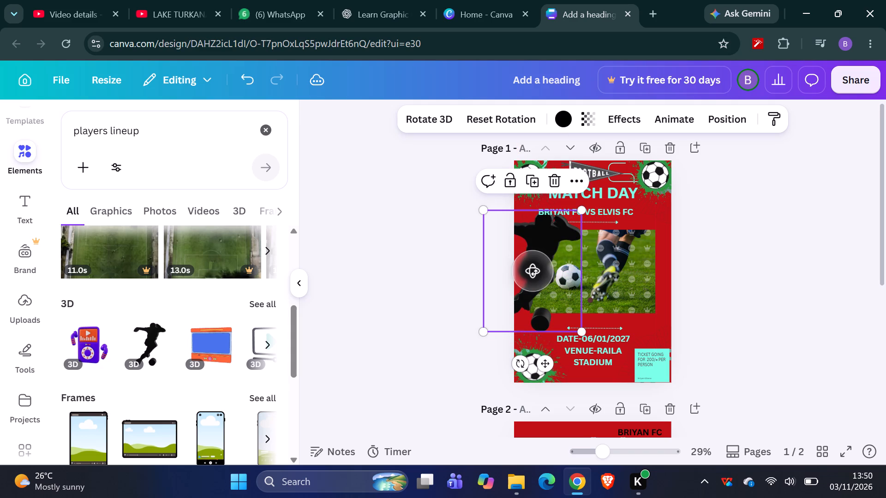
drag(582, 208, 579, 218)
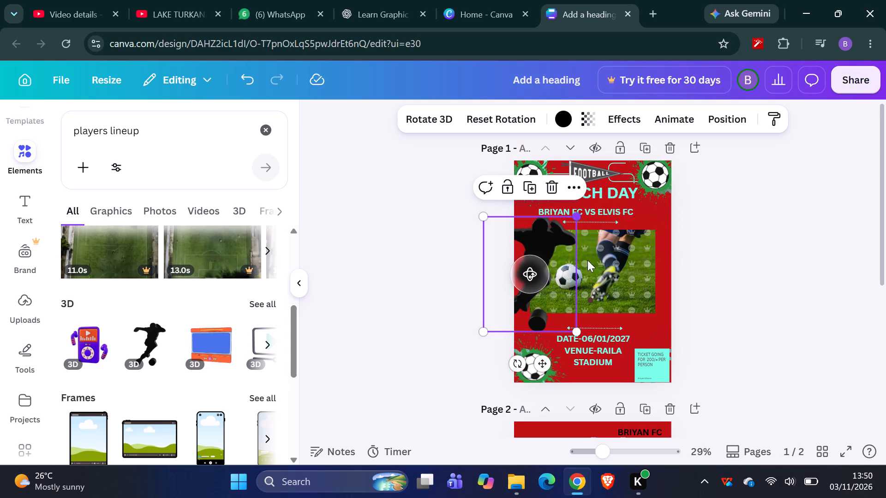
drag(578, 331, 575, 328)
drag(575, 328, 572, 324)
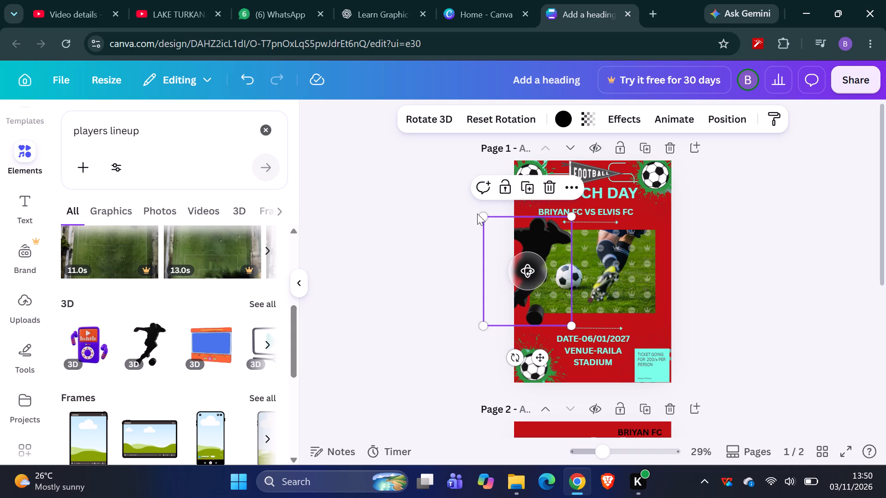
drag(479, 213, 509, 207)
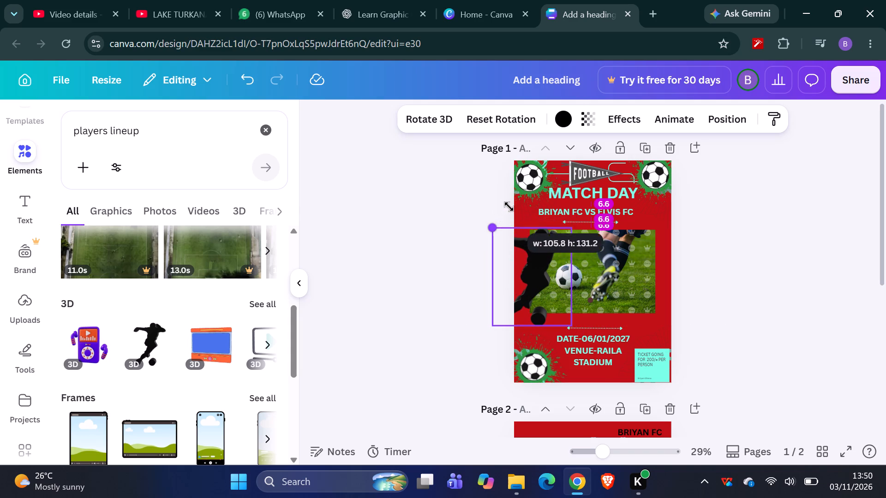
drag(509, 207, 517, 201)
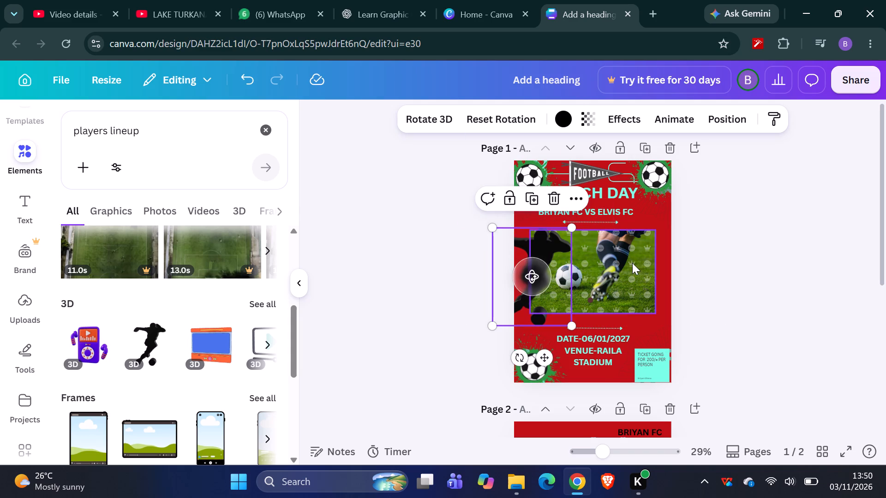
click(702, 272)
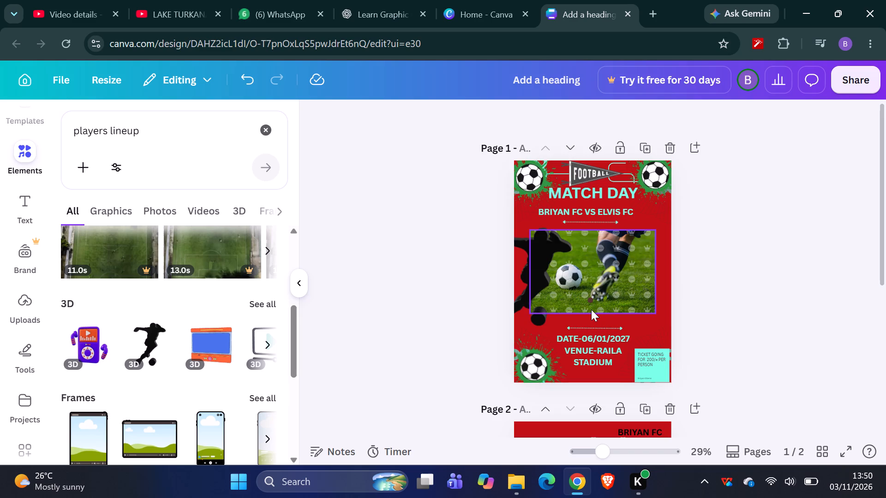
Shrink the page 2 footballer silhouette to about half its size and place it in the page's top-left corner beside the BRIYAN FC pitch.
scroll(591, 309, down, 3)
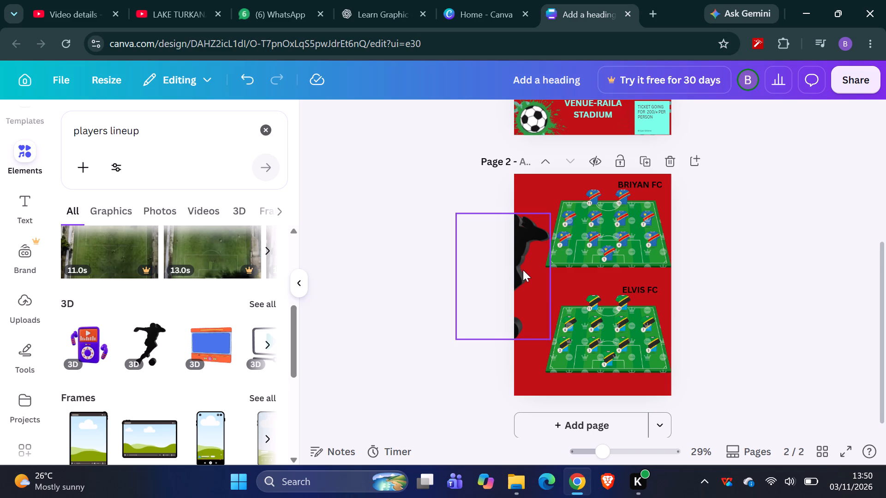
drag(523, 270, 553, 270)
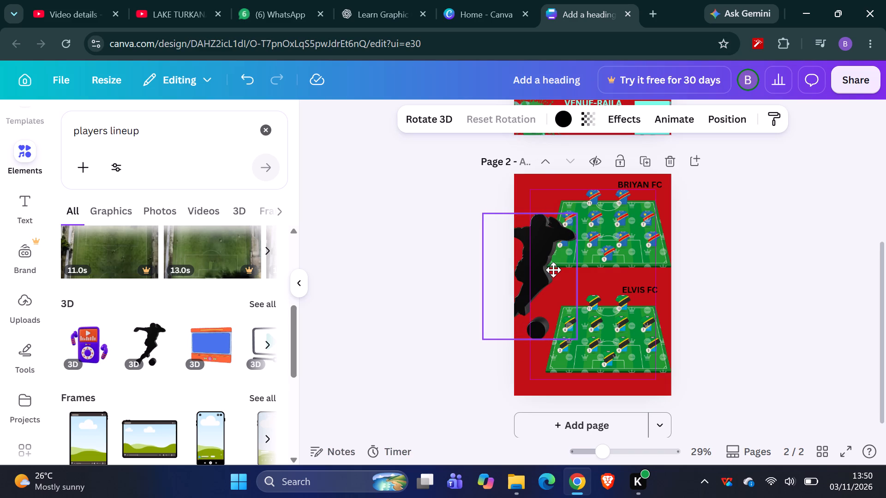
drag(553, 270, 557, 270)
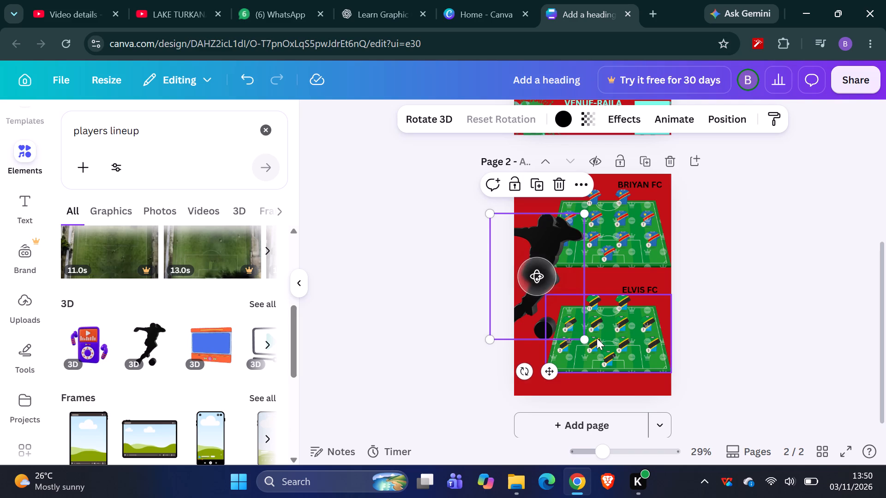
drag(584, 339, 564, 331)
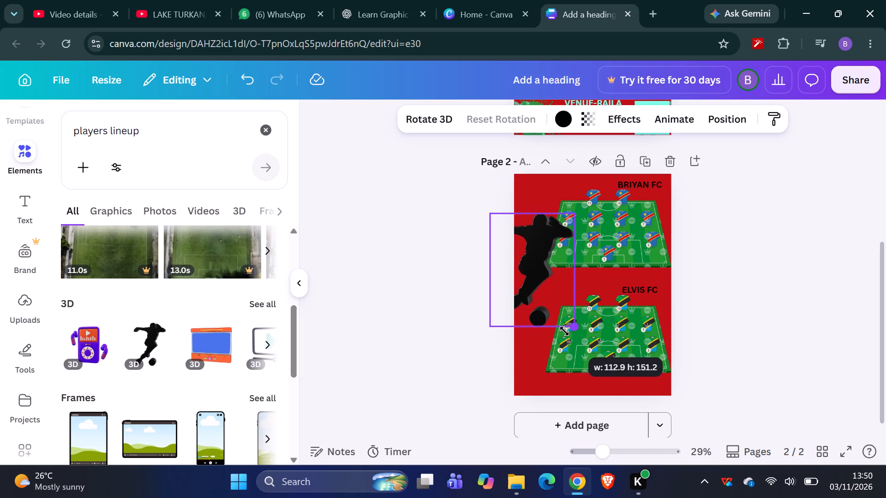
drag(564, 331, 539, 331)
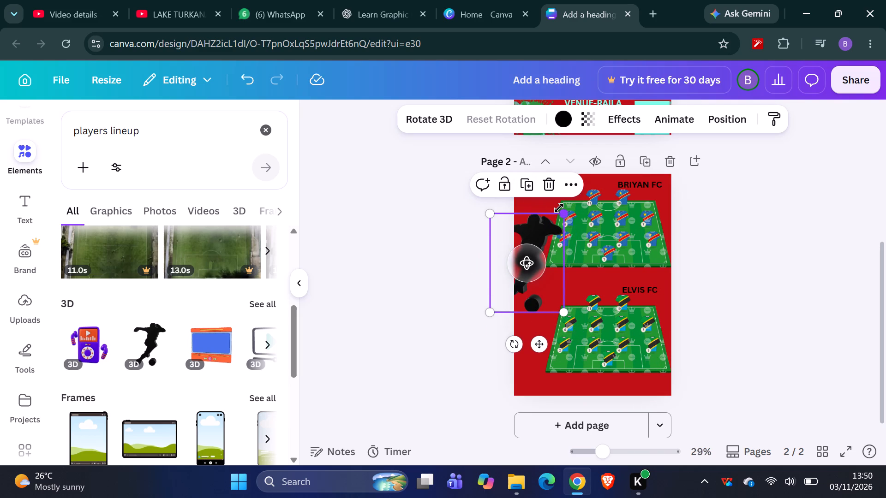
drag(562, 211, 546, 212)
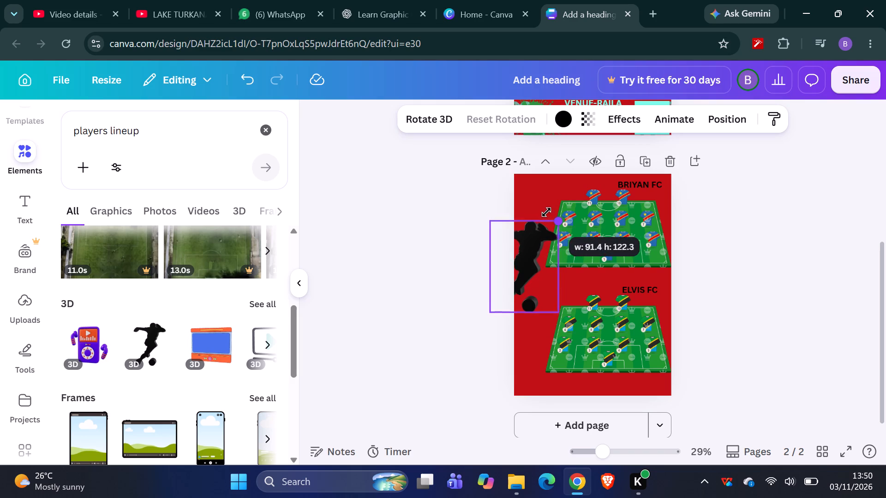
drag(546, 212, 540, 213)
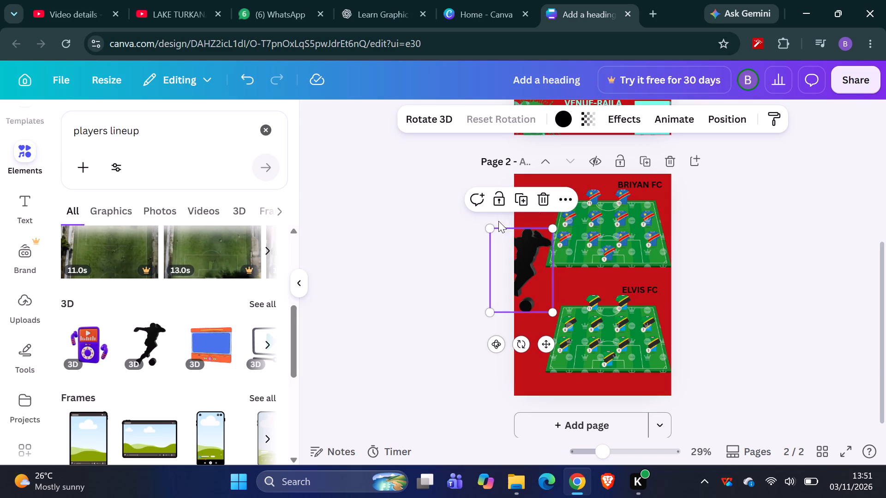
drag(488, 224, 527, 214)
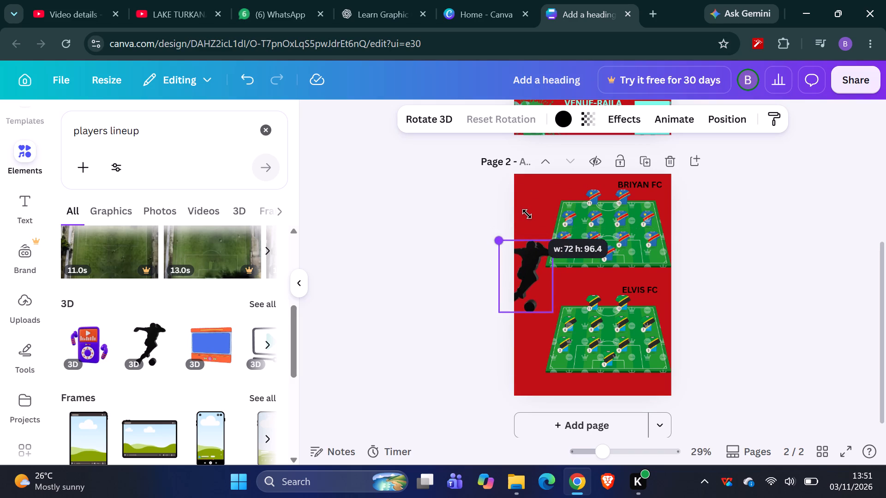
drag(527, 214, 555, 212)
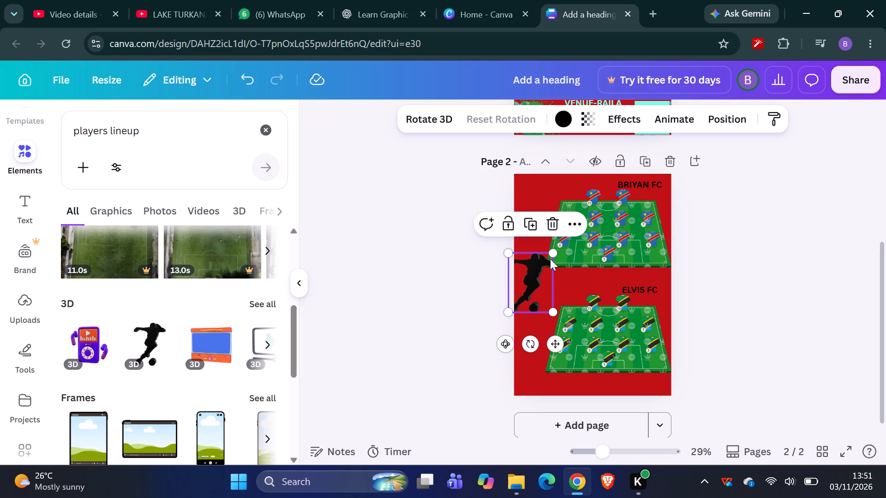
drag(541, 282, 546, 221)
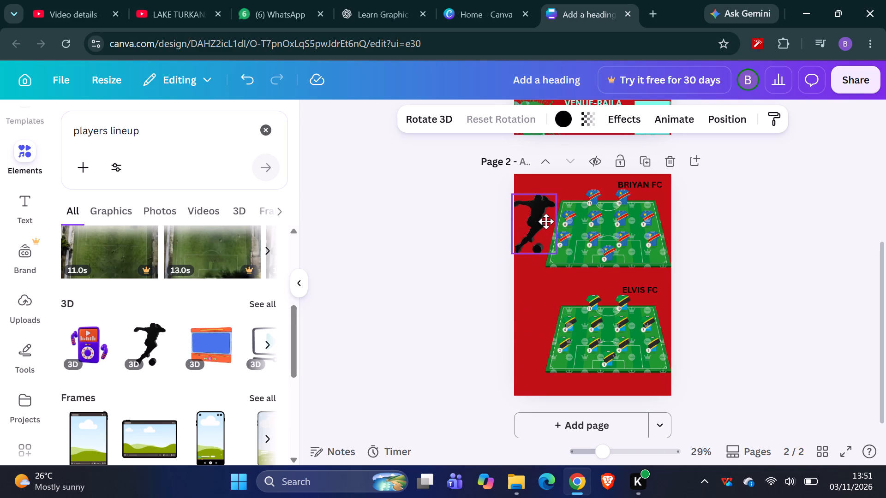
drag(546, 221, 546, 209)
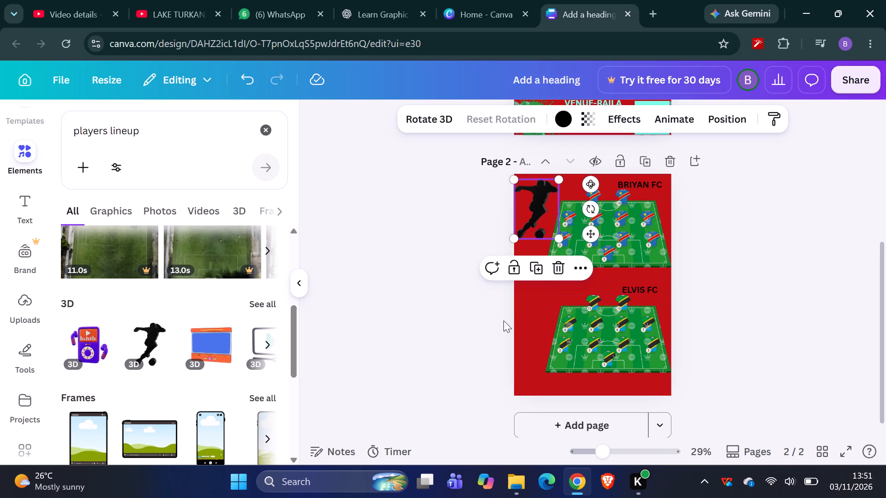
click(452, 313)
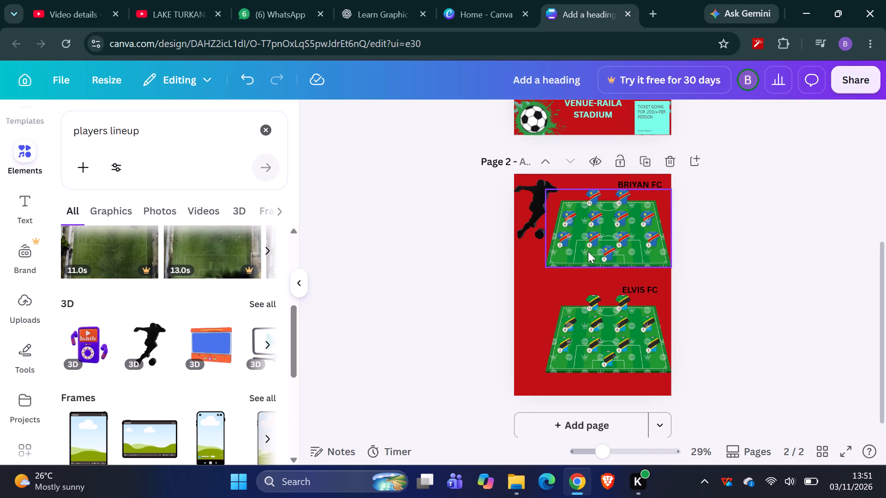
Add the black 3D silhouette of a leaping player holding a ball overhead from the "players lineup" results to page 1.
scroll(588, 251, up, 3)
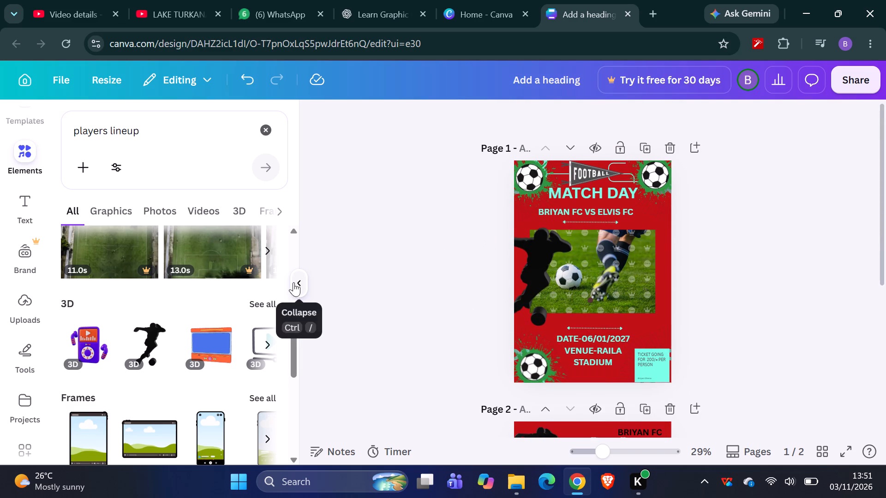
scroll(217, 332, left, 1)
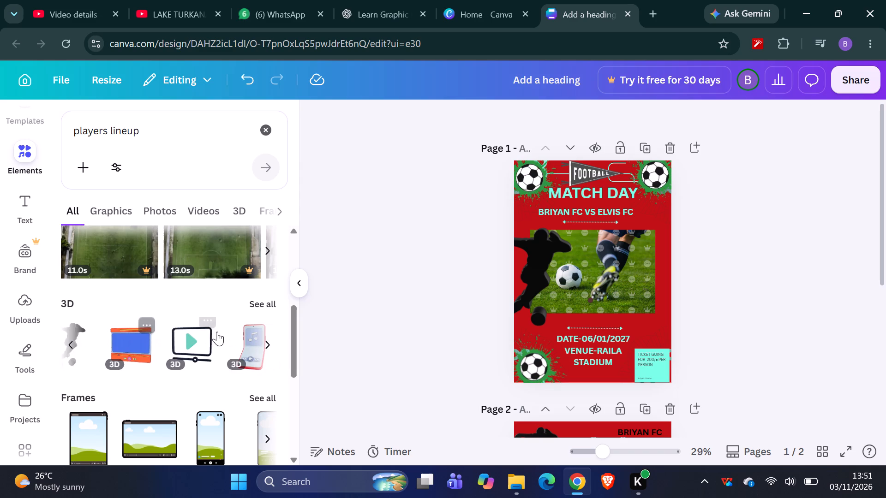
scroll(217, 332, left, 3)
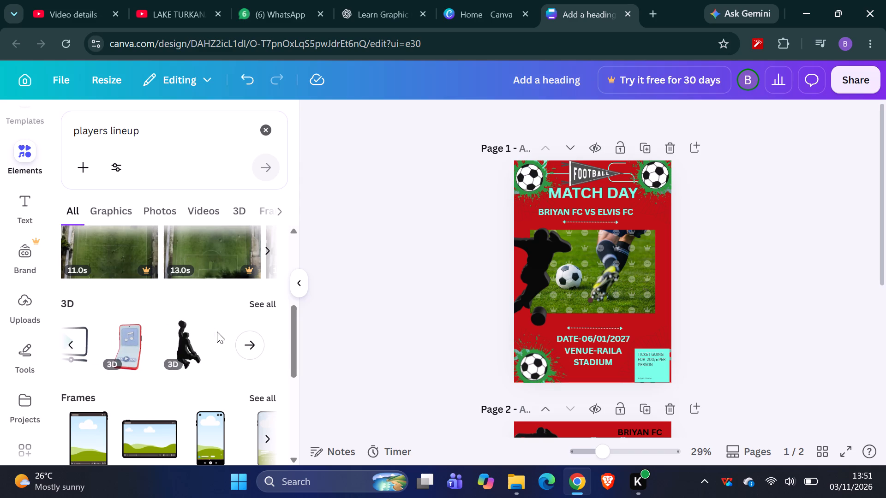
click(188, 338)
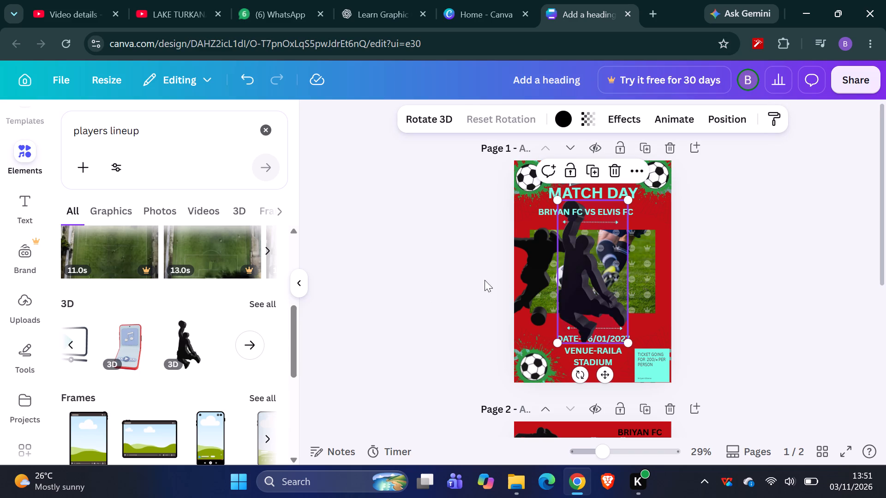
Move the leaping player silhouette from page 1 to the lower left of page 2, beside the ELVIS FC pitch.
drag(596, 267, 618, 352)
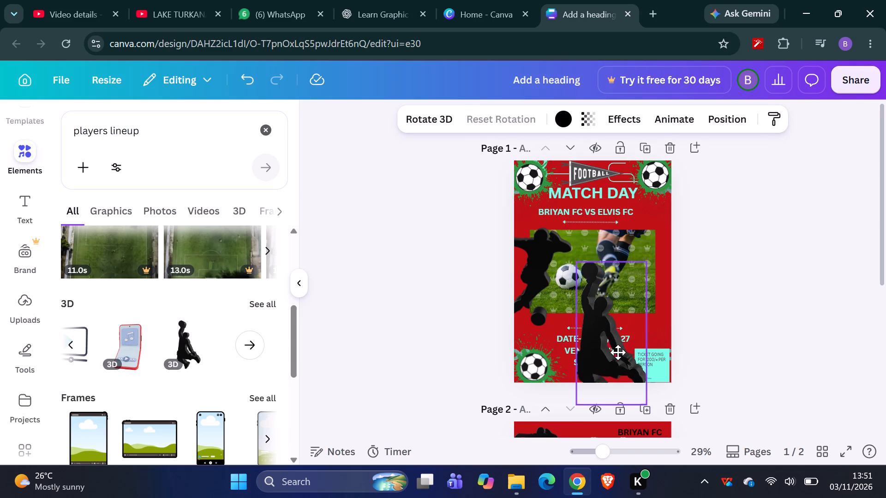
drag(618, 352, 618, 356)
scroll(618, 356, down, 3)
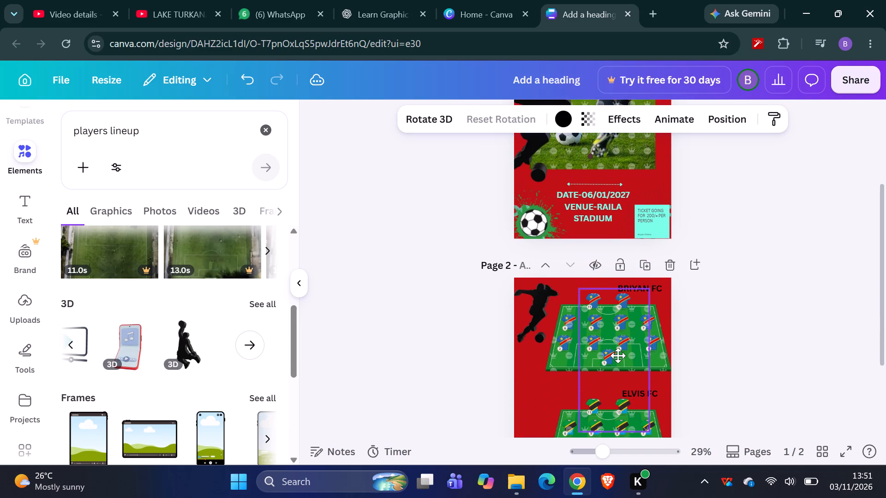
drag(618, 356, 552, 359)
scroll(618, 356, down, 2)
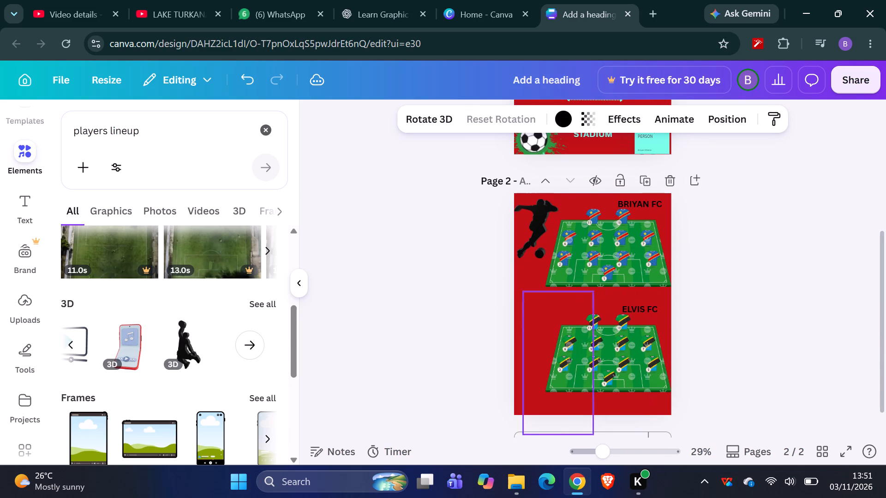
drag(552, 359, 547, 345)
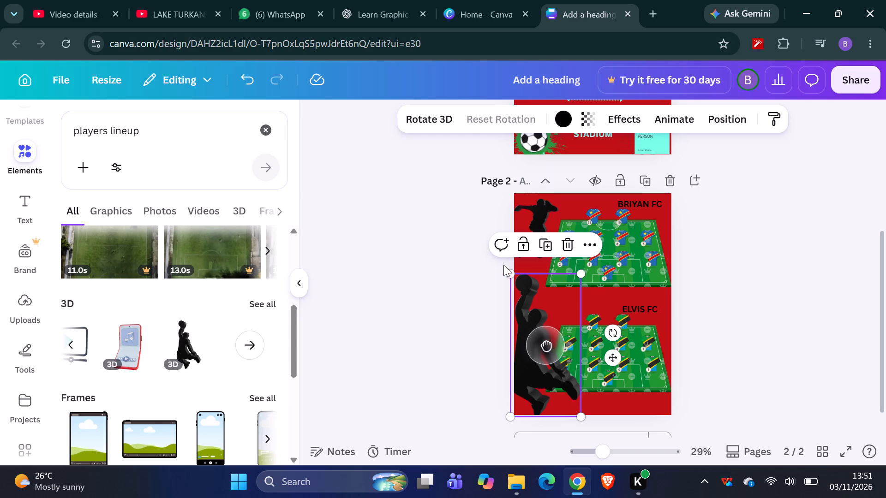
Shrink the leaping player silhouette and fit it just inside page 2's left edge, below the footballer silhouette.
drag(503, 265, 510, 276)
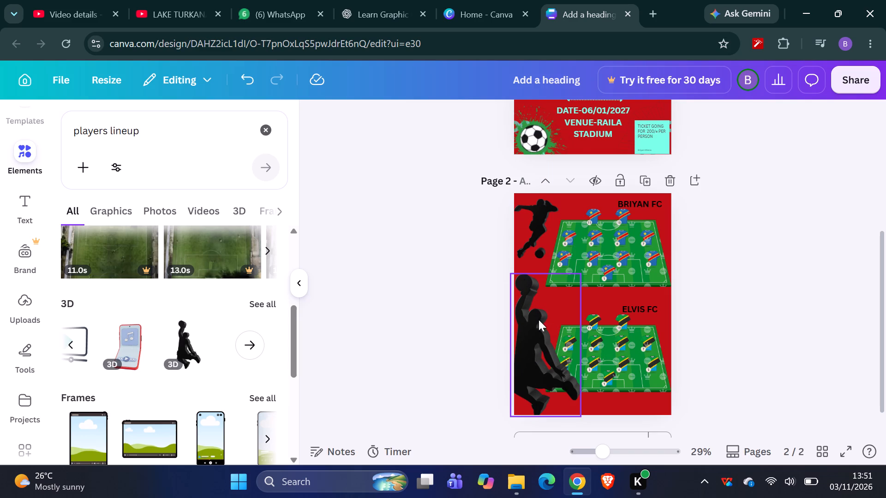
click(539, 393)
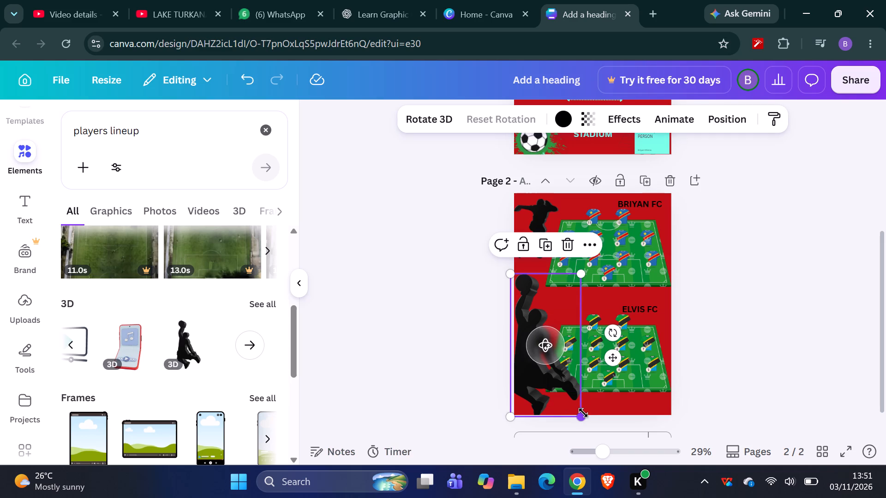
drag(583, 417, 563, 405)
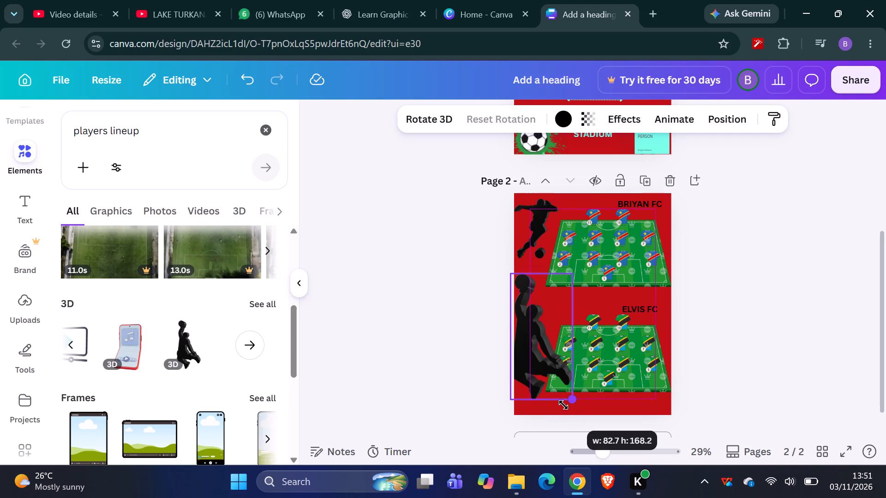
drag(563, 405, 535, 392)
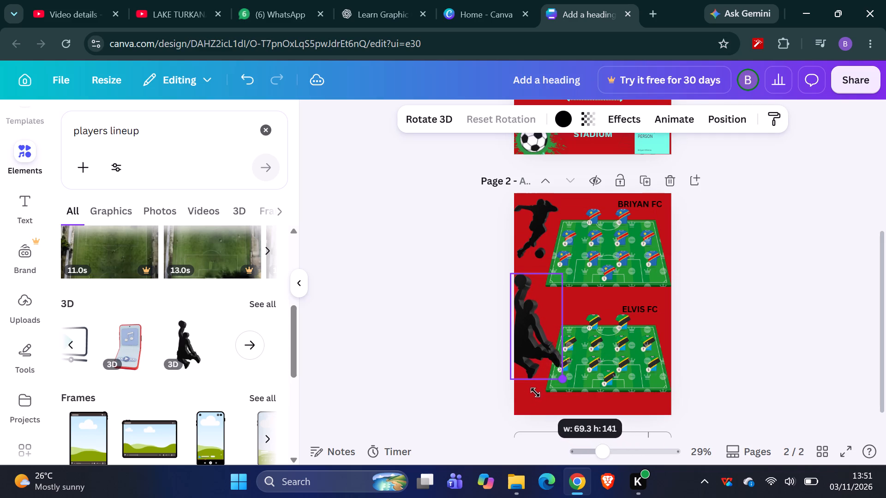
drag(535, 392, 529, 374)
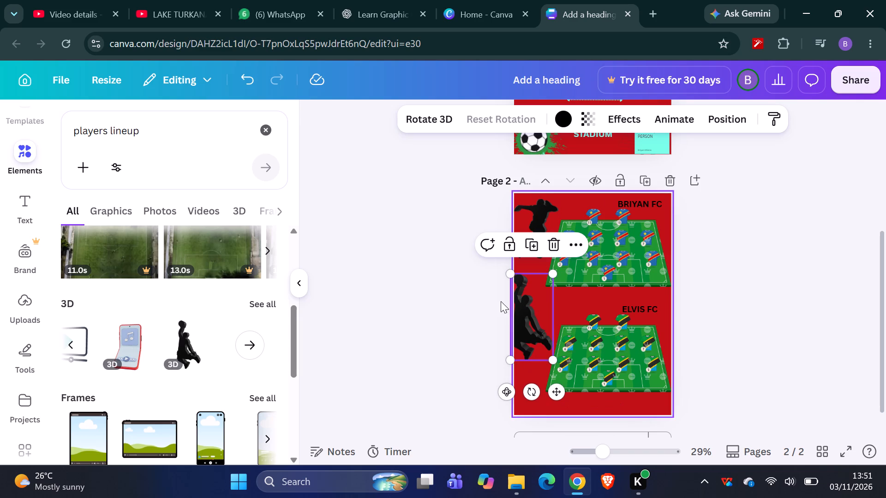
drag(534, 293, 535, 293)
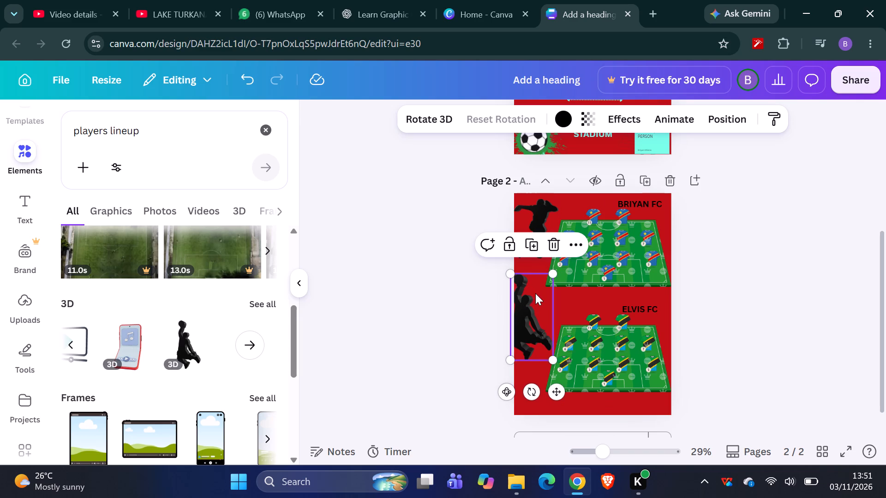
drag(535, 293, 541, 294)
click(439, 313)
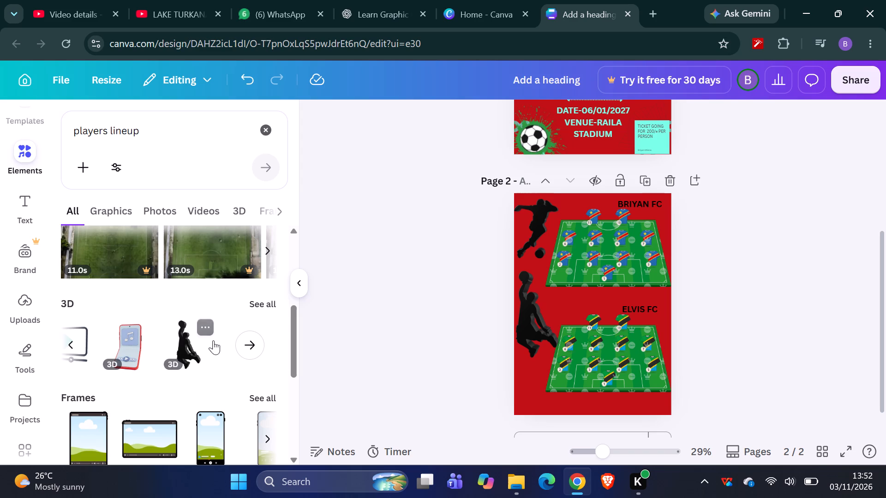
Review the silhouettes and overall layout on both pages of the flyer.
scroll(213, 340, left, 1)
scroll(213, 340, right, 5)
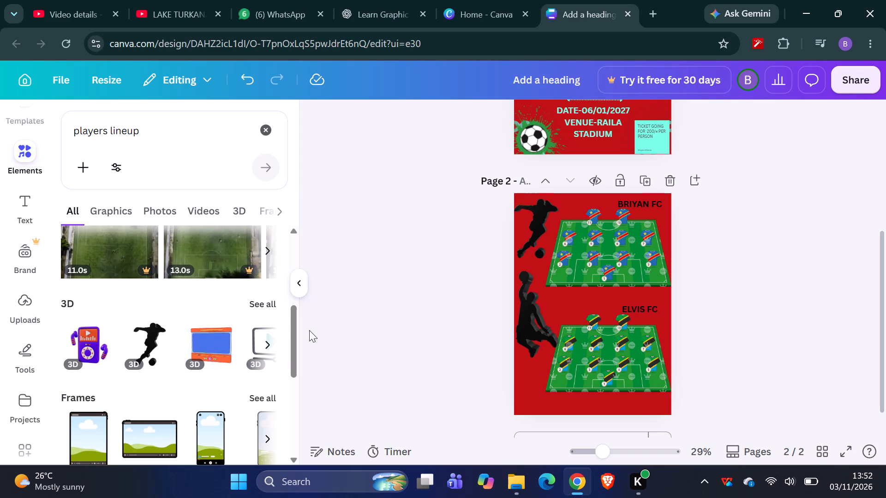
scroll(558, 309, up, 4)
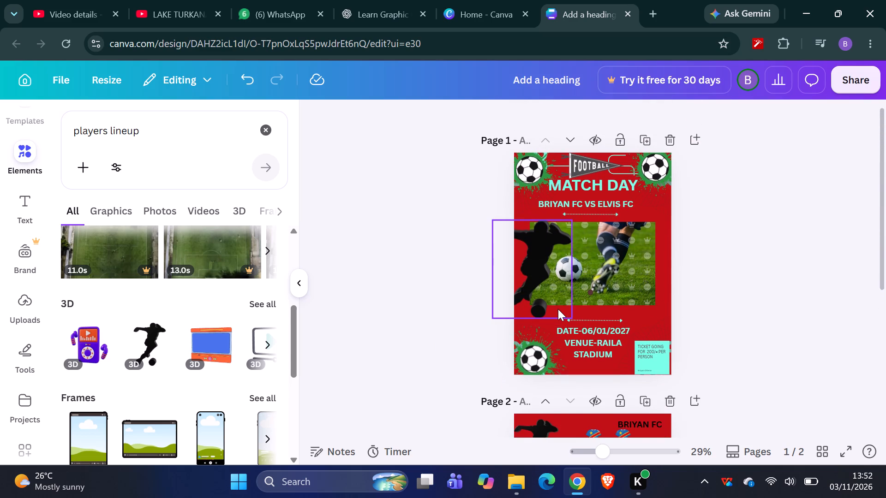
scroll(558, 309, down, 1)
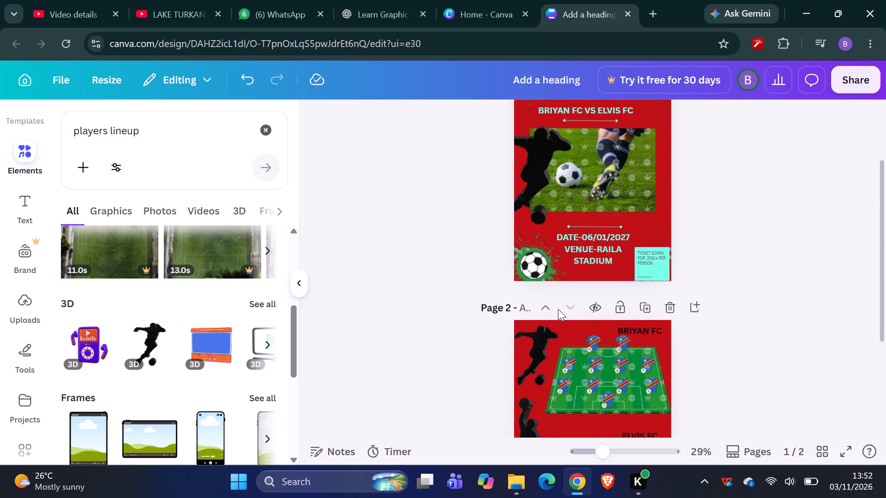
scroll(558, 309, down, 2)
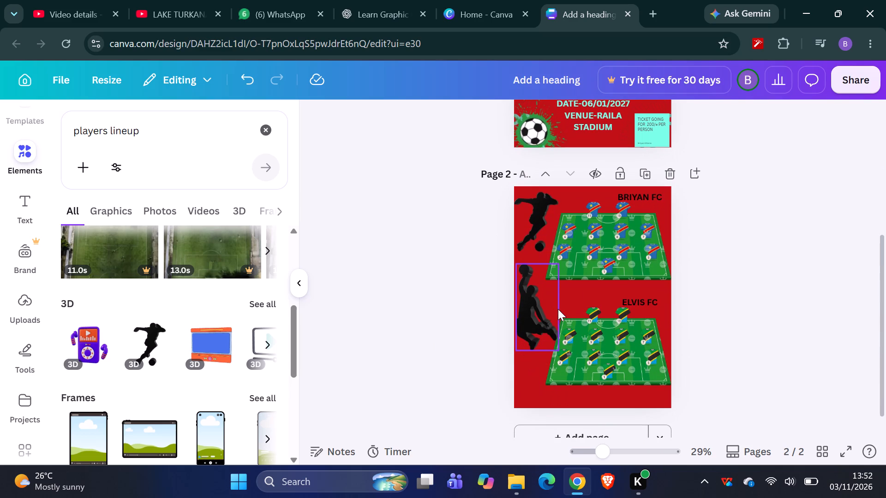
scroll(558, 309, down, 3)
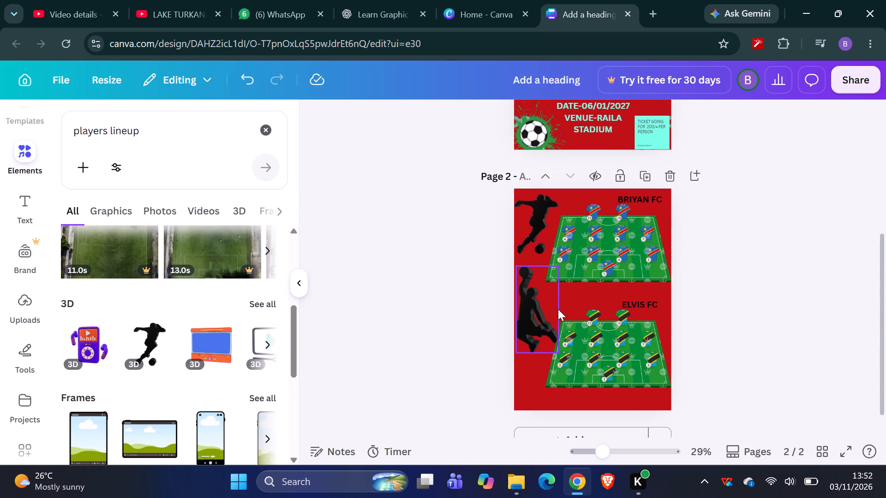
scroll(558, 309, down, 1)
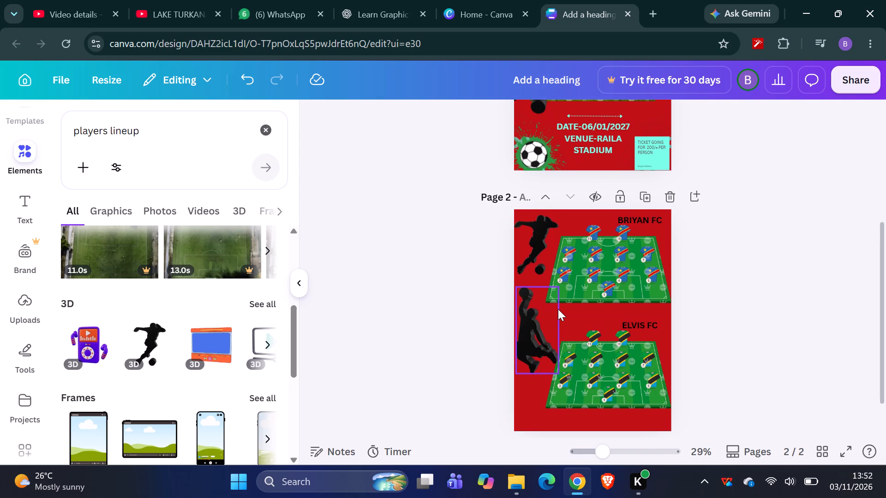
scroll(558, 309, down, 1)
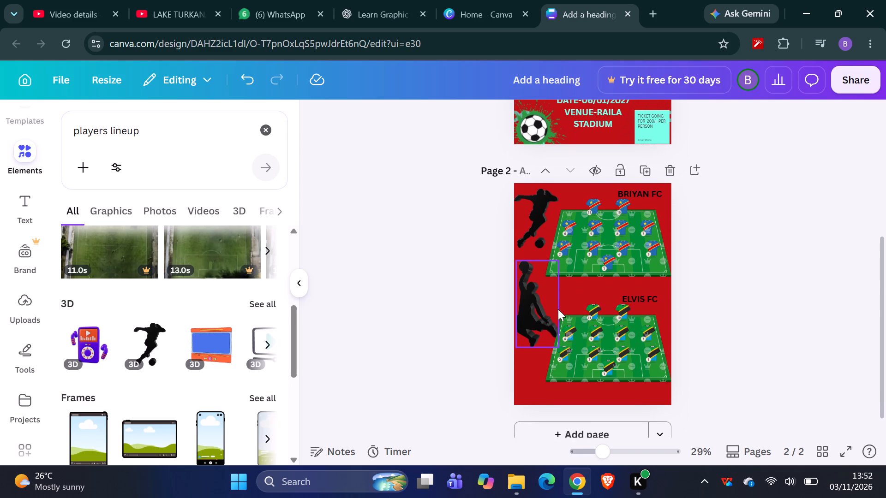
scroll(558, 309, up, 5)
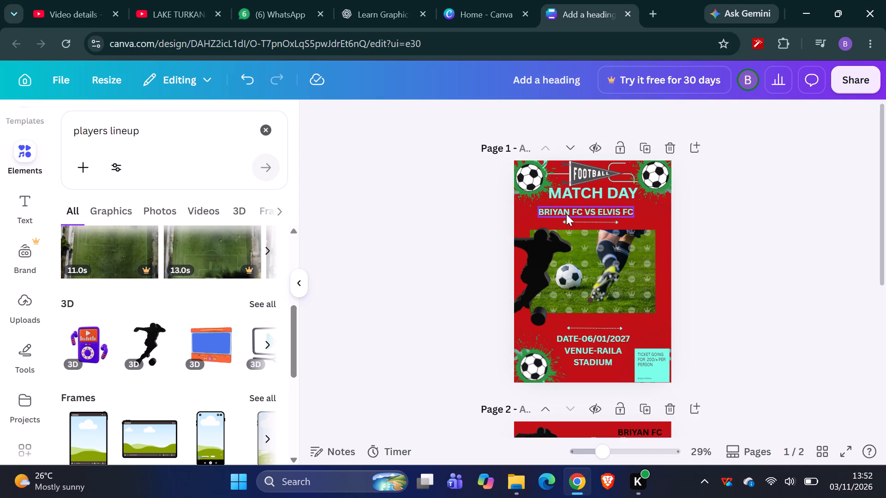
Replace the matchup line under the MATCH DAY heading on page 1 with "CONGO FC VS TANZANIA FC".
click(566, 214)
double_click(614, 205)
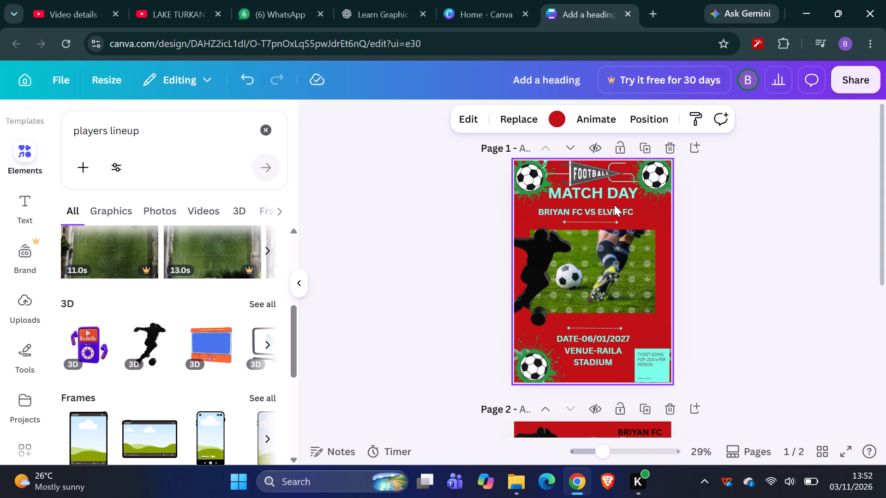
double_click(606, 213)
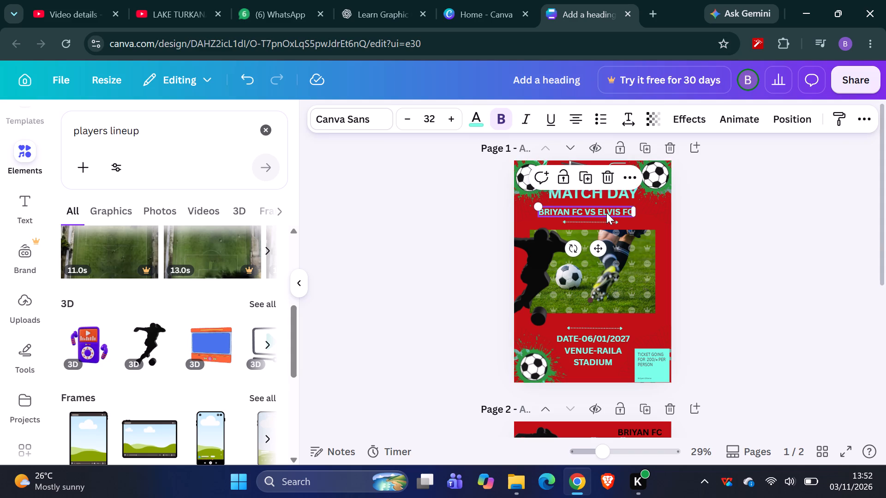
double_click(602, 213)
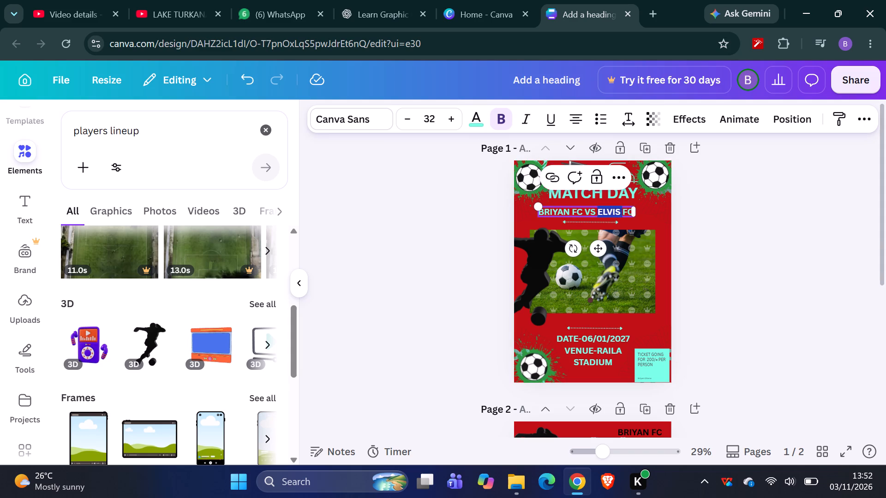
triple_click(602, 213)
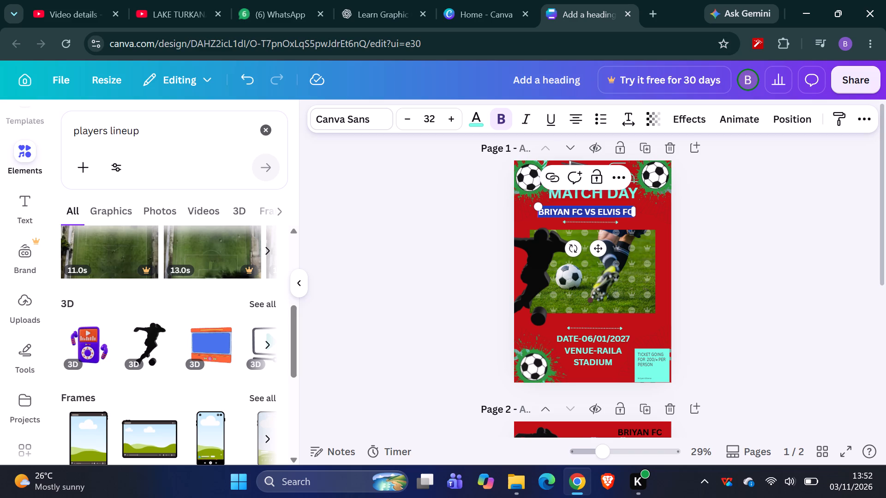
text(CON)
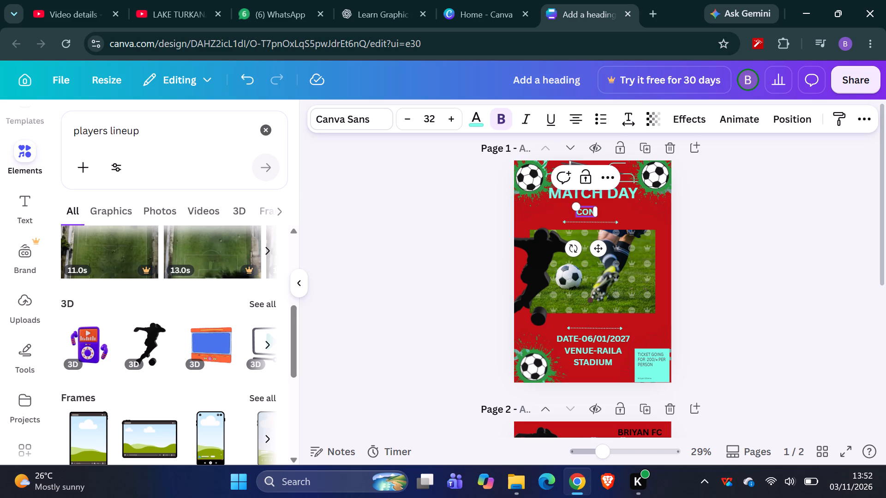
key(g)
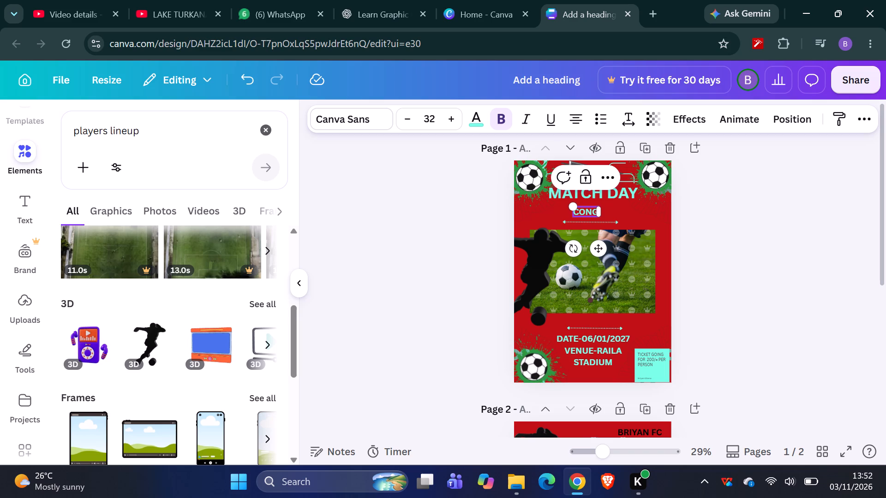
key(o)
key(space)
text(FC)
key(space)
text(VS)
key(space)
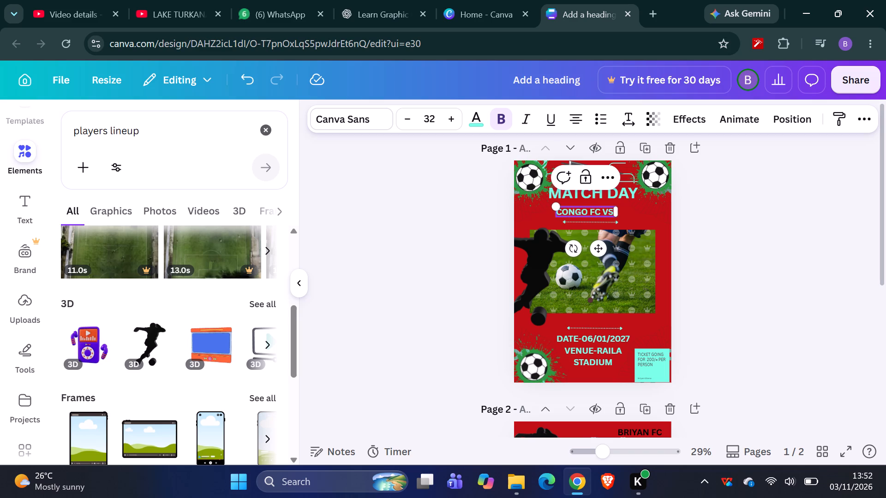
text(TAN)
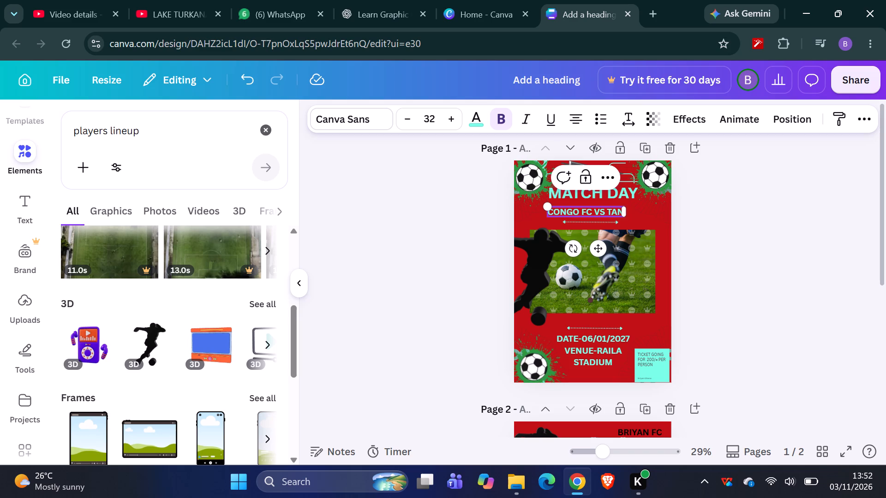
text(ZANIA)
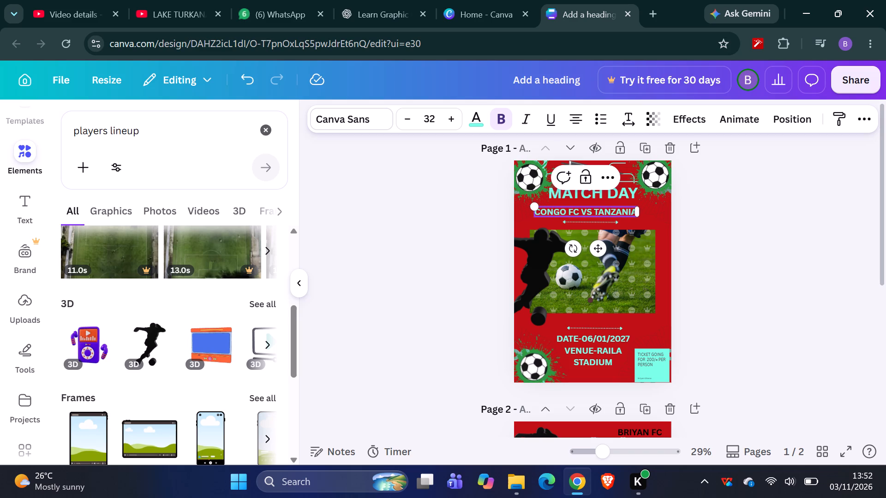
key(space)
text(FC)
click(720, 238)
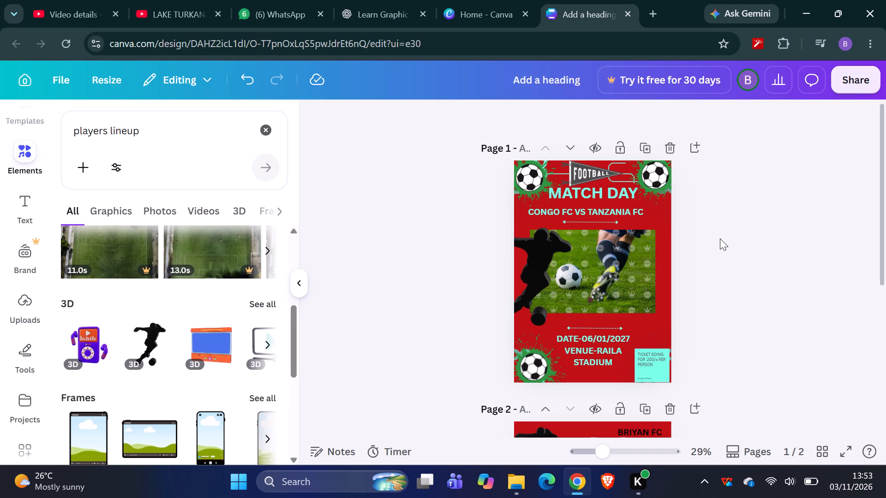
Change the team label above the upper pitch on page 2 to "CONGO FC".
scroll(638, 262, down, 3)
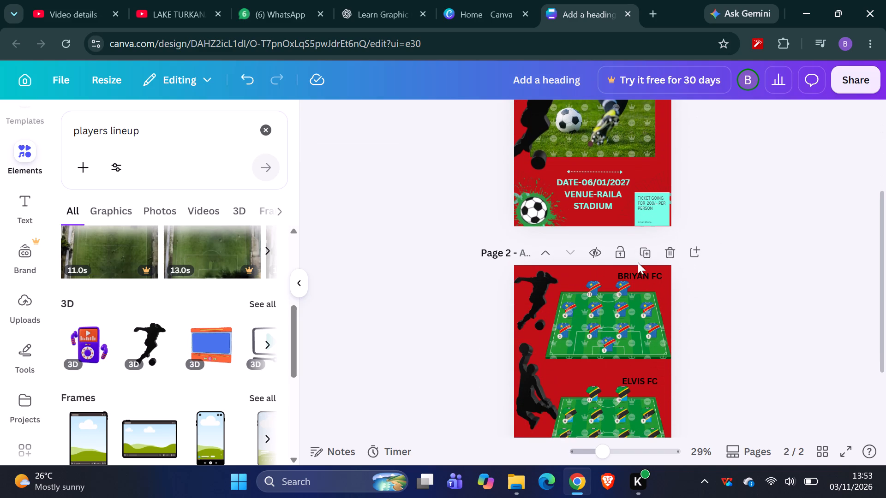
click(646, 271)
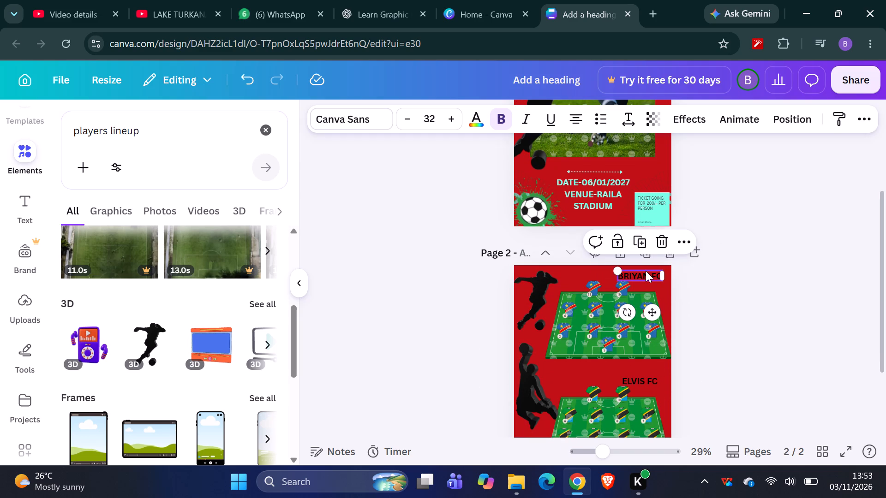
double_click(646, 271)
double_click(646, 271)
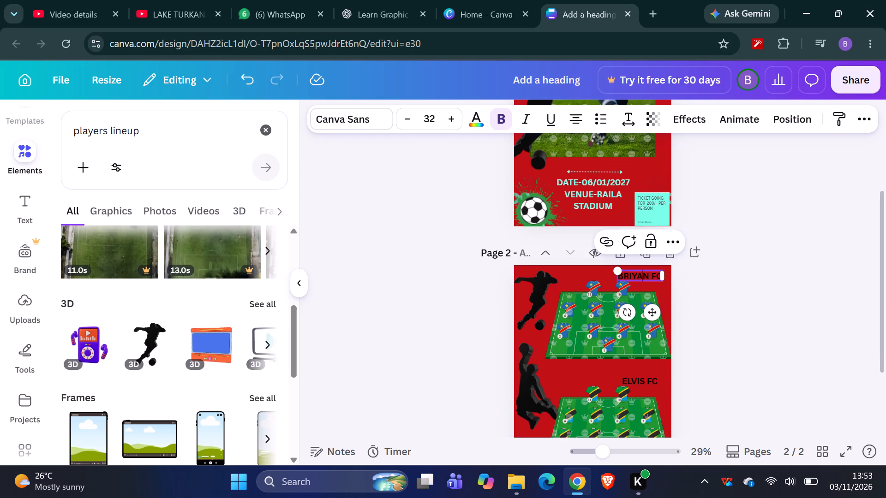
double_click(657, 278)
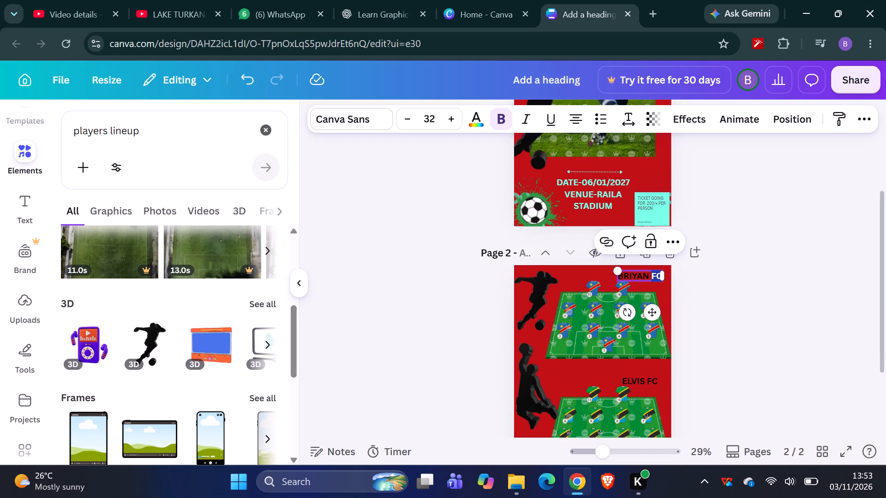
double_click(657, 278)
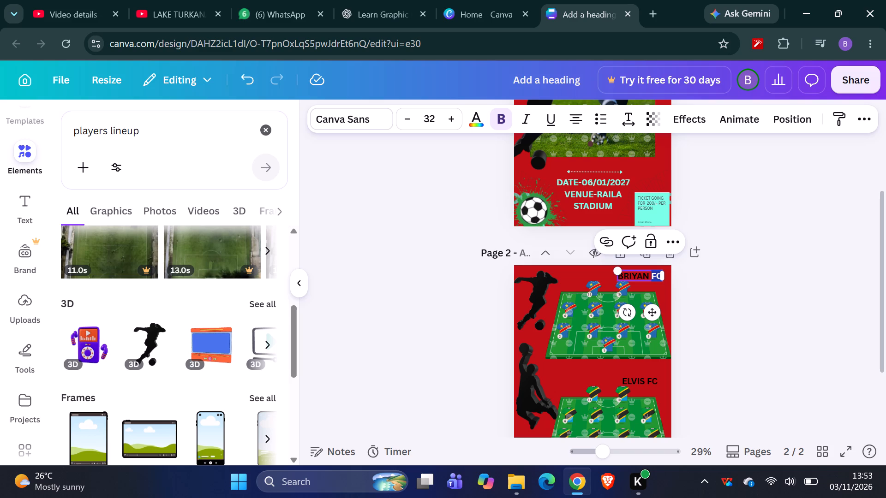
double_click(650, 278)
double_click(650, 278)
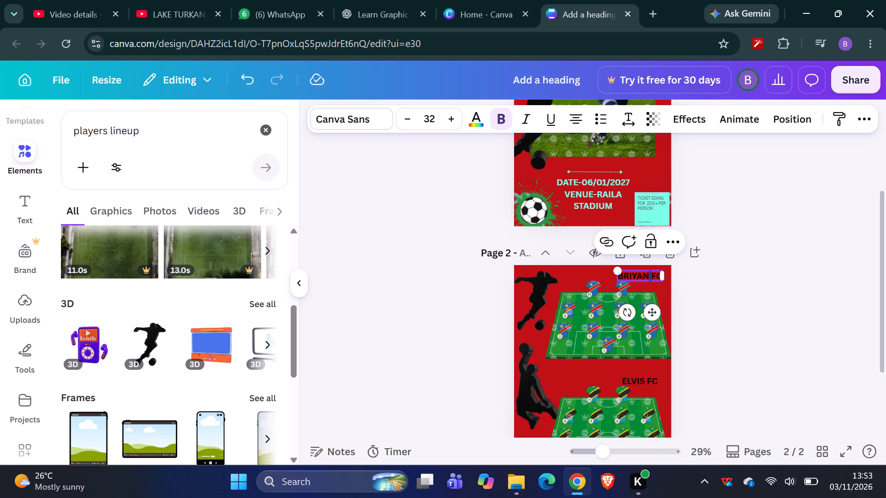
double_click(645, 274)
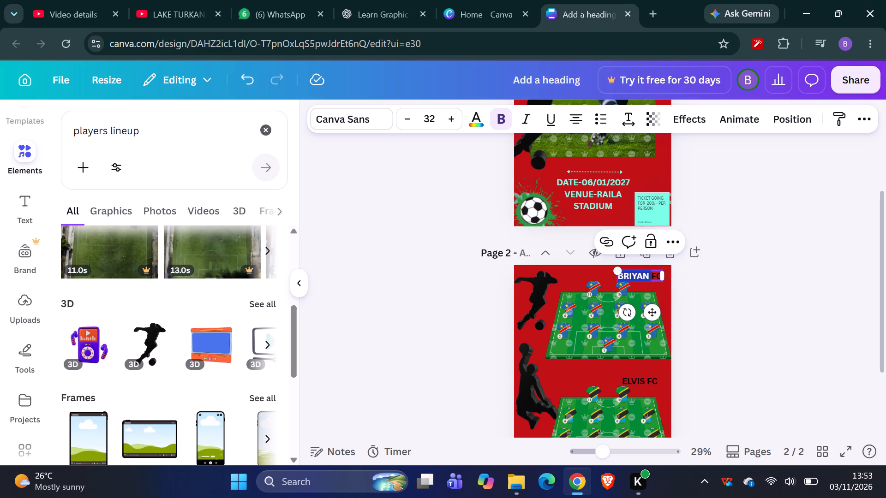
text(CONGO)
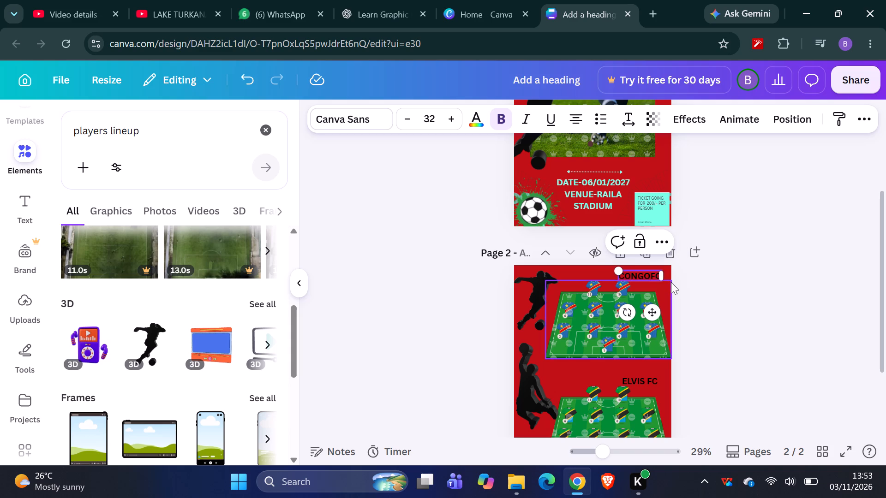
key(space)
click(705, 311)
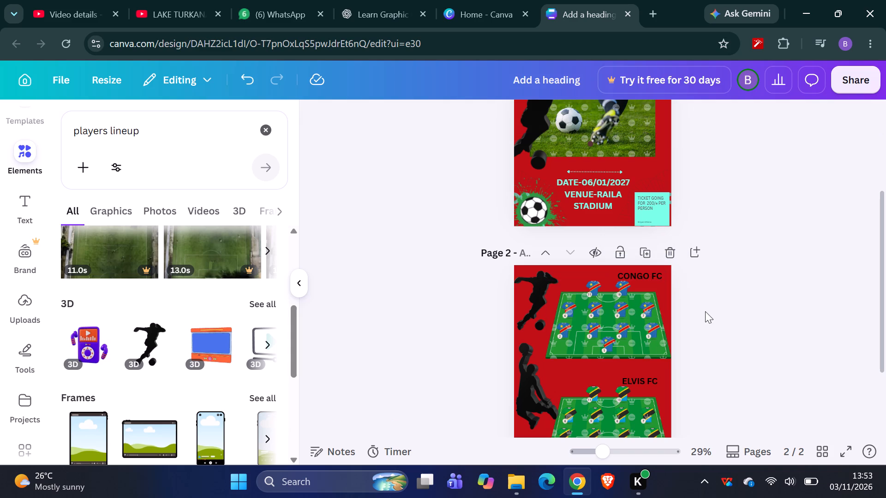
Change the team label above the lower pitch on page 2 to "TANZANIA FC".
click(640, 379)
double_click(640, 379)
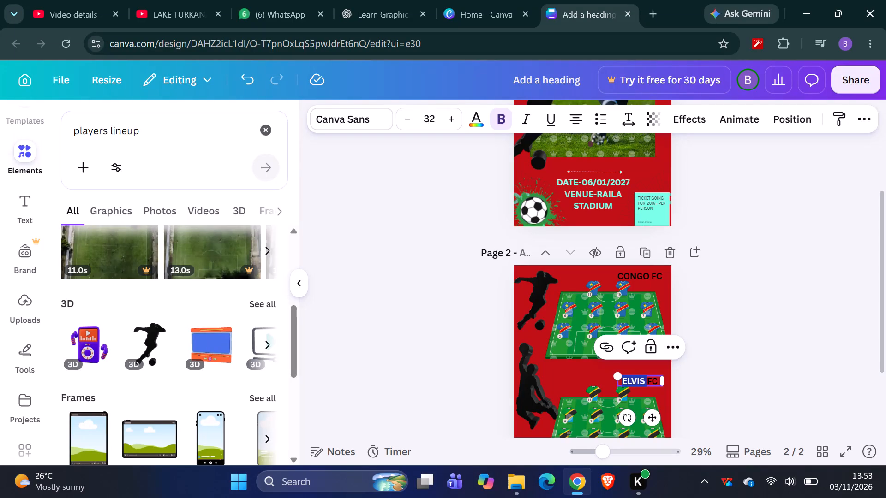
text(TAN)
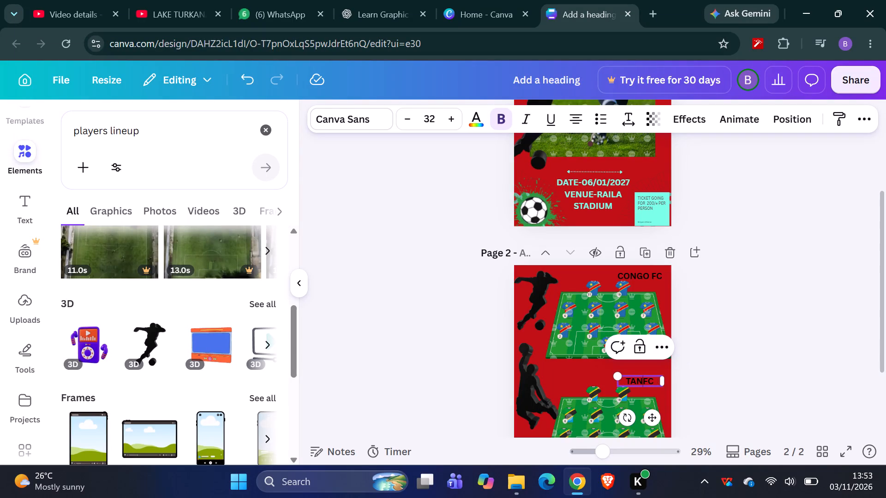
text(ZANIA)
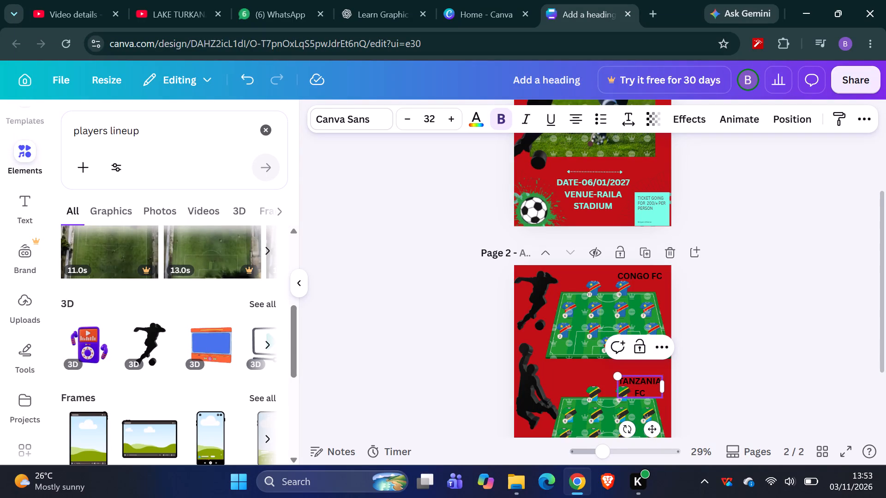
click(691, 370)
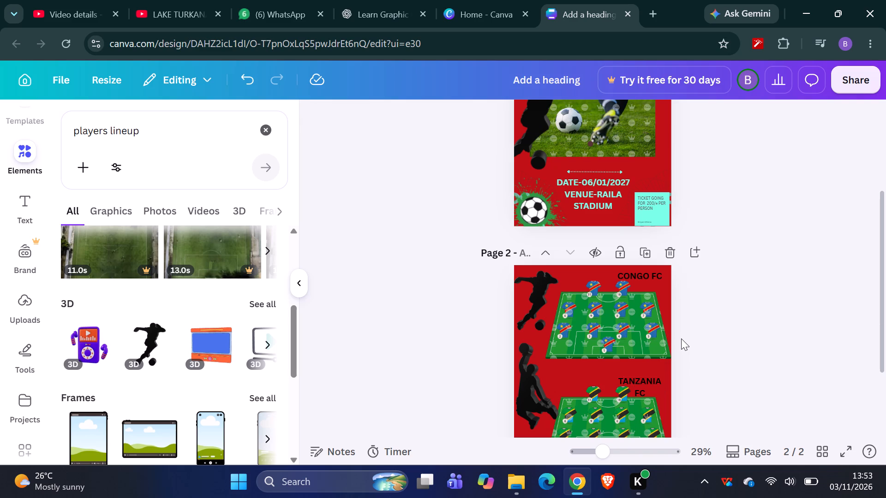
Review the renamed teams and overall layout on both pages of the flyer.
scroll(685, 274, down, 2)
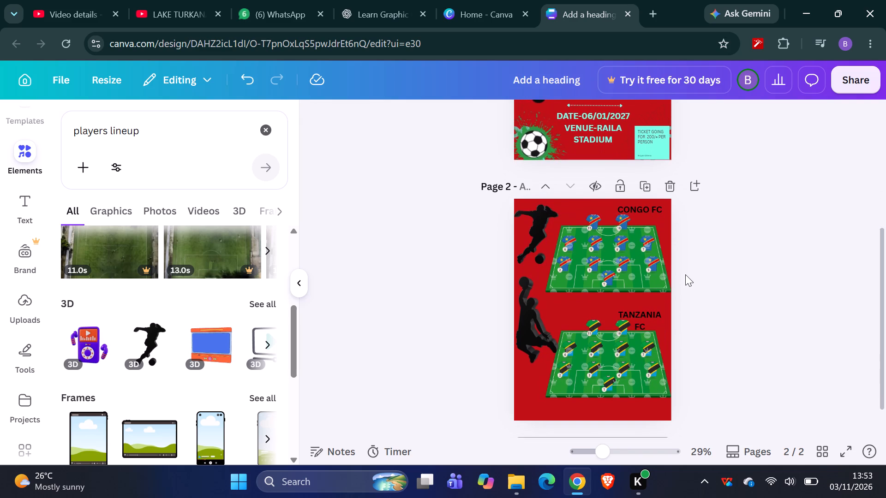
scroll(685, 274, down, 2)
scroll(685, 274, up, 3)
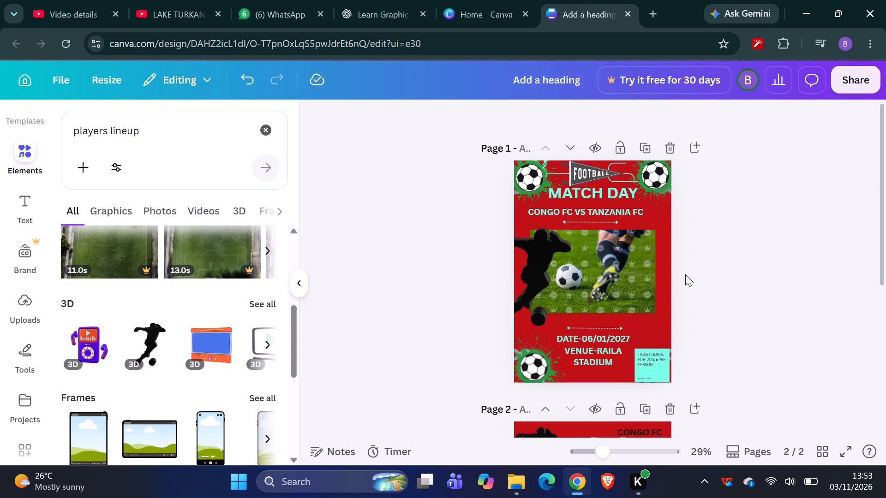
scroll(685, 274, right, 3)
scroll(685, 274, down, 3)
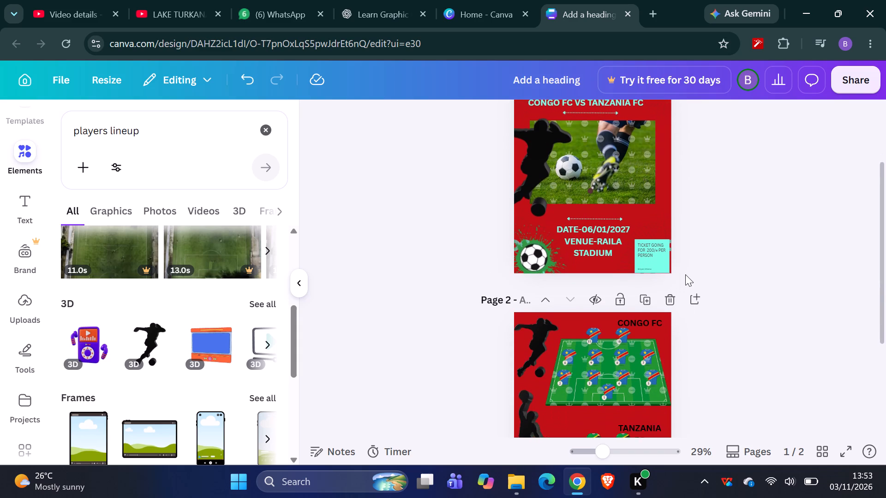
scroll(685, 274, down, 3)
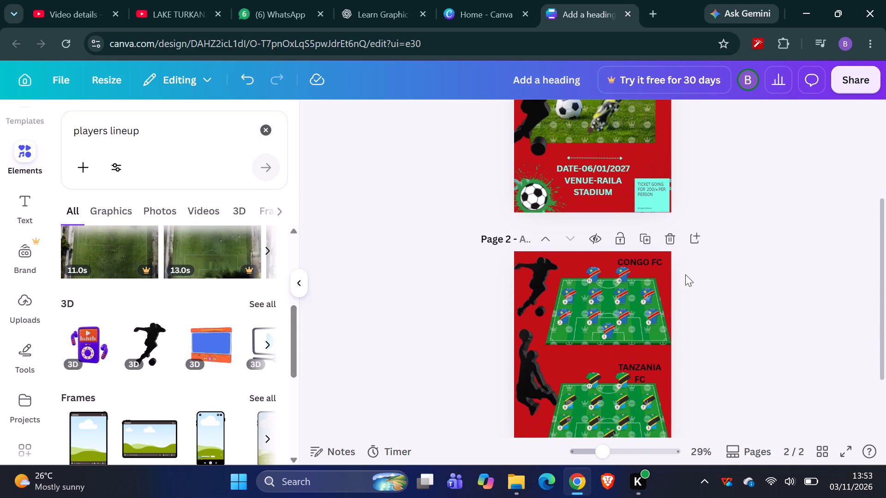
scroll(685, 274, down, 1)
scroll(685, 274, up, 1)
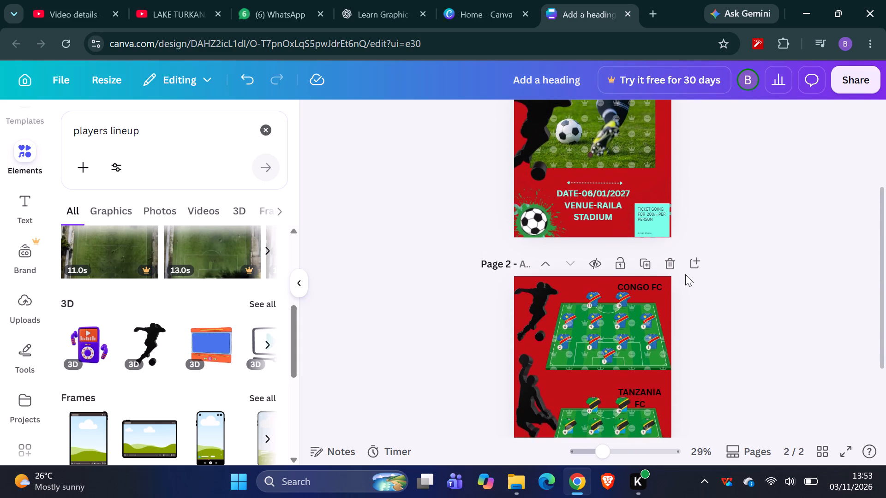
scroll(685, 274, up, 2)
scroll(685, 274, down, 2)
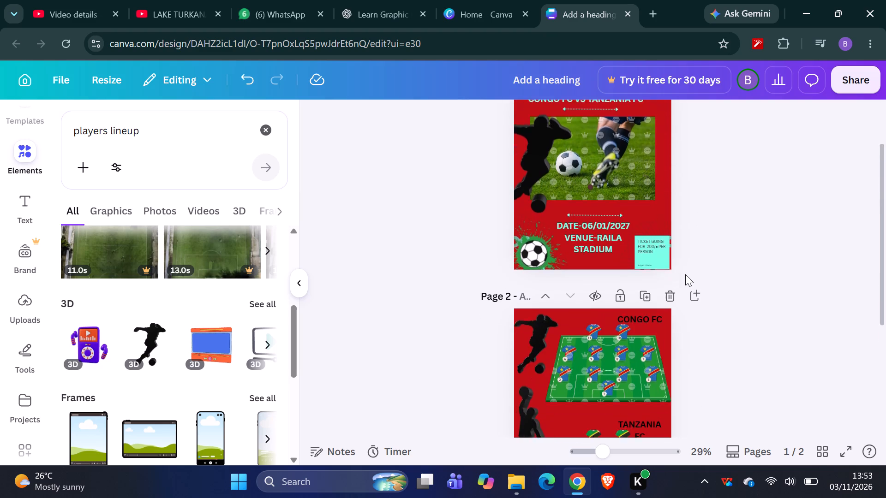
scroll(685, 274, down, 3)
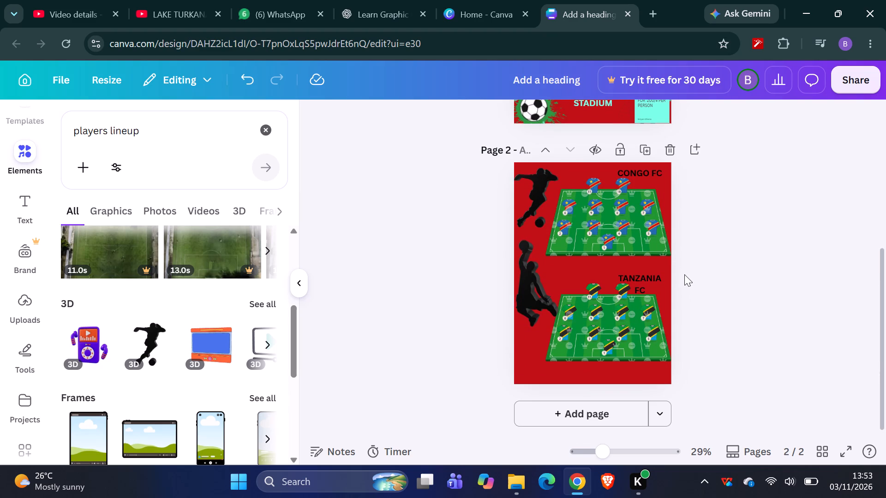
Add a new page after page 2 of the flyer.
click(700, 146)
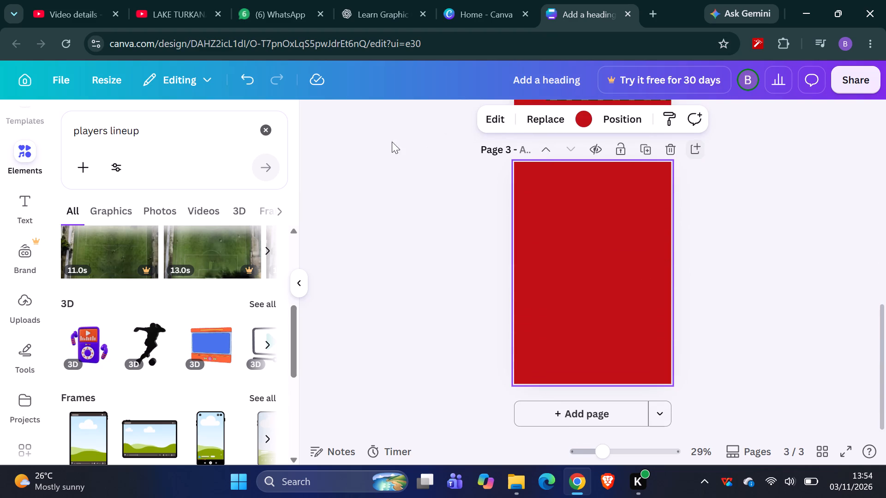
Search the elements library for "football stadium".
scroll(167, 265, up, 1)
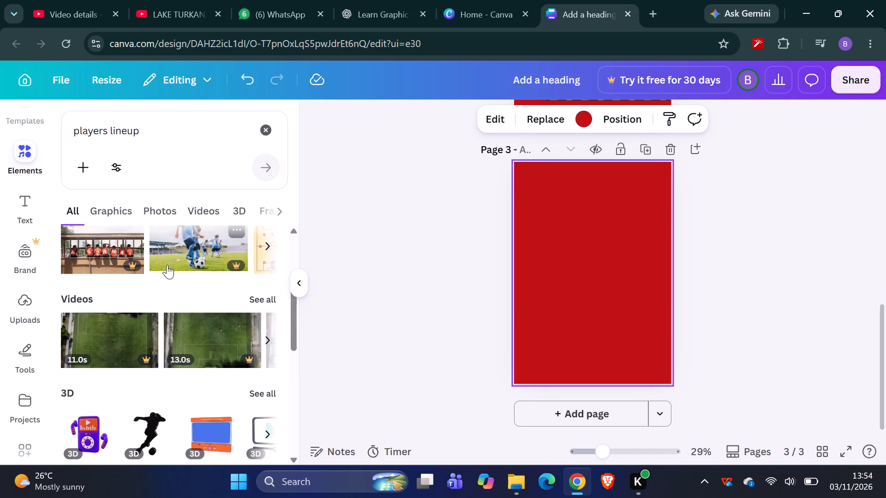
scroll(167, 265, up, 3)
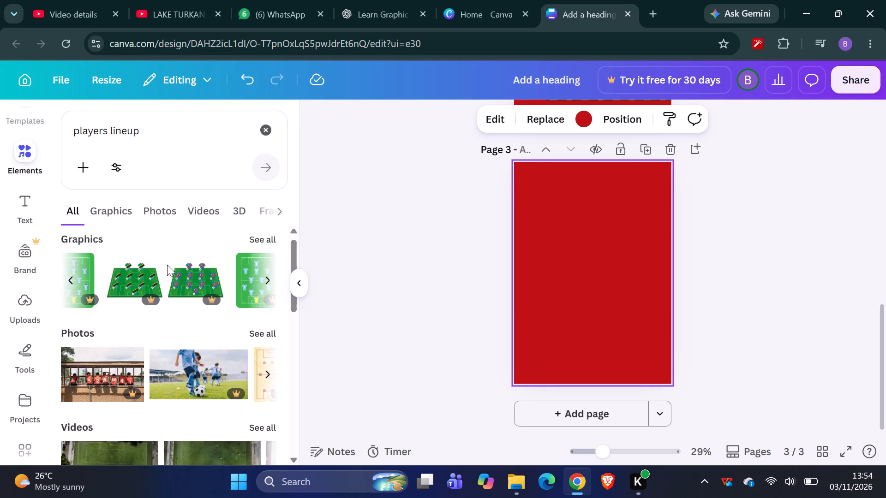
scroll(167, 265, up, 1)
click(144, 129)
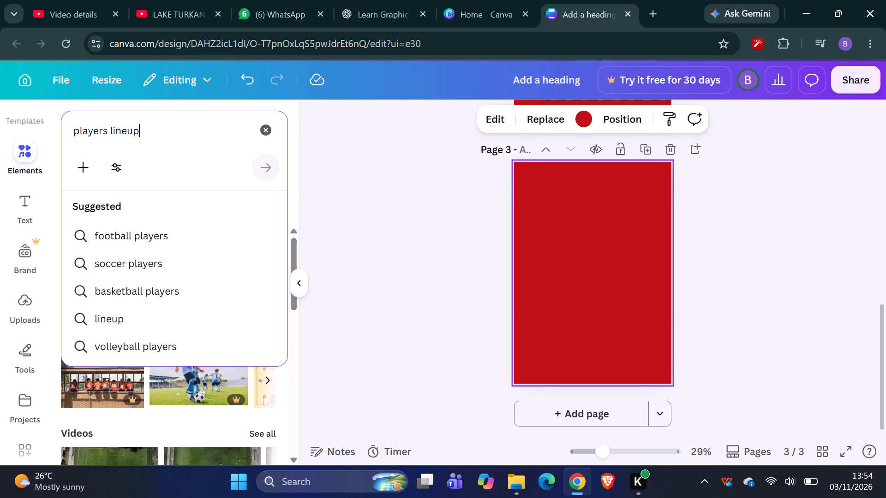
drag(144, 129, 41, 140)
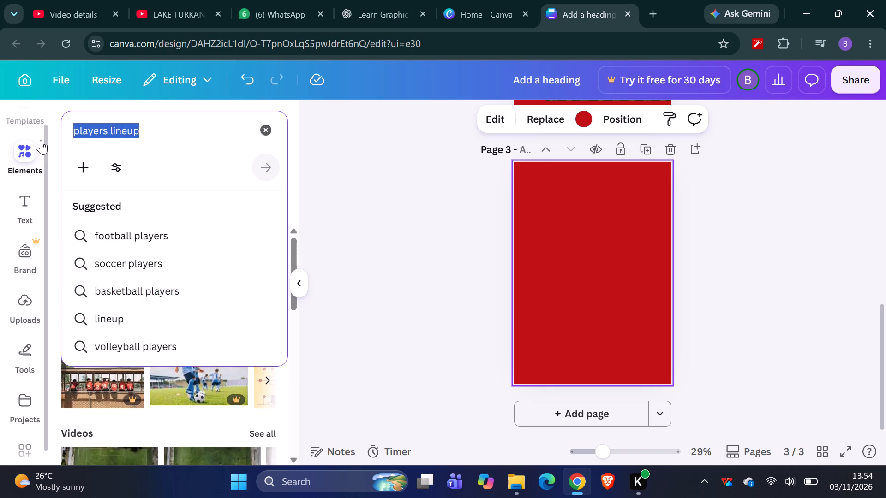
key(s)
text(TADU)
key(BackSpace)
text(IUM)
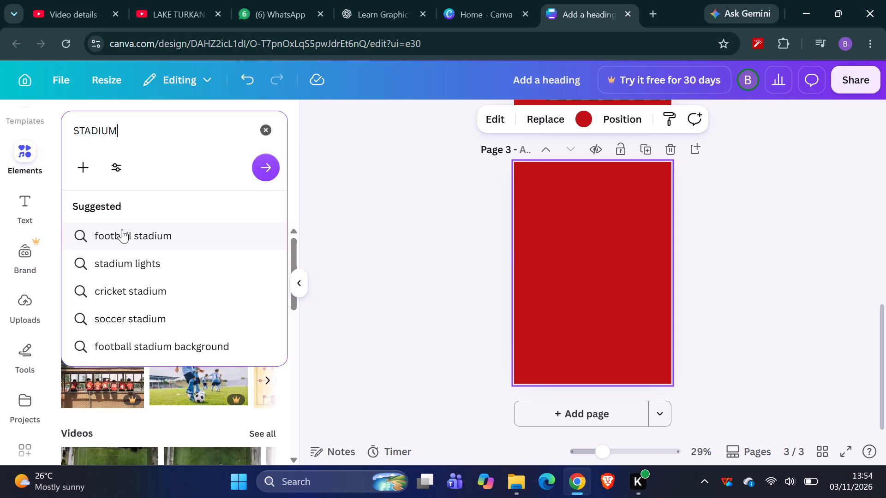
click(153, 233)
drag(153, 233, 199, 249)
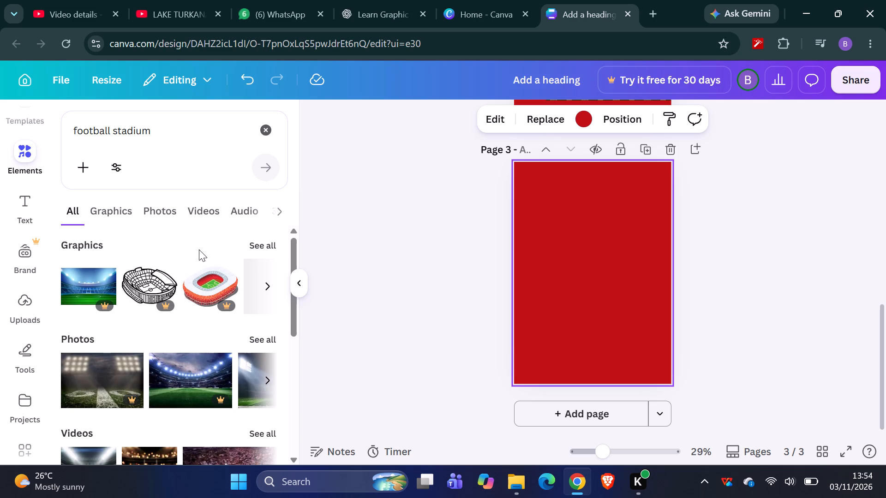
drag(199, 249, 178, 266)
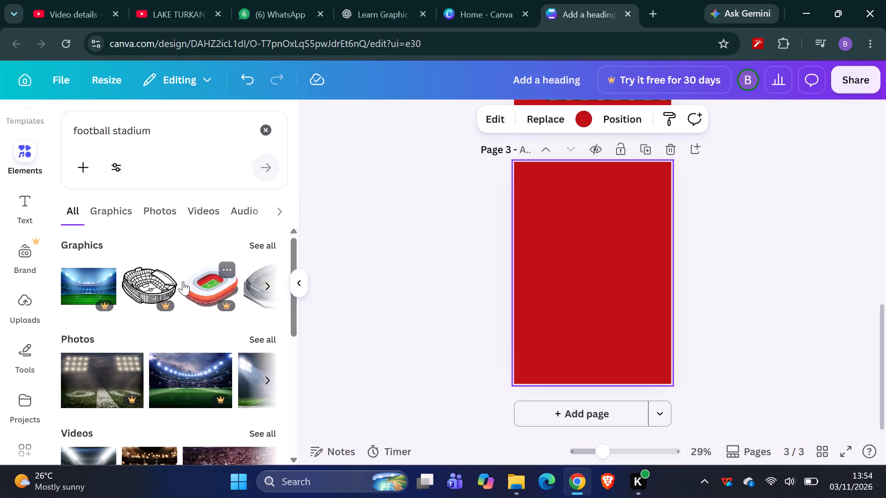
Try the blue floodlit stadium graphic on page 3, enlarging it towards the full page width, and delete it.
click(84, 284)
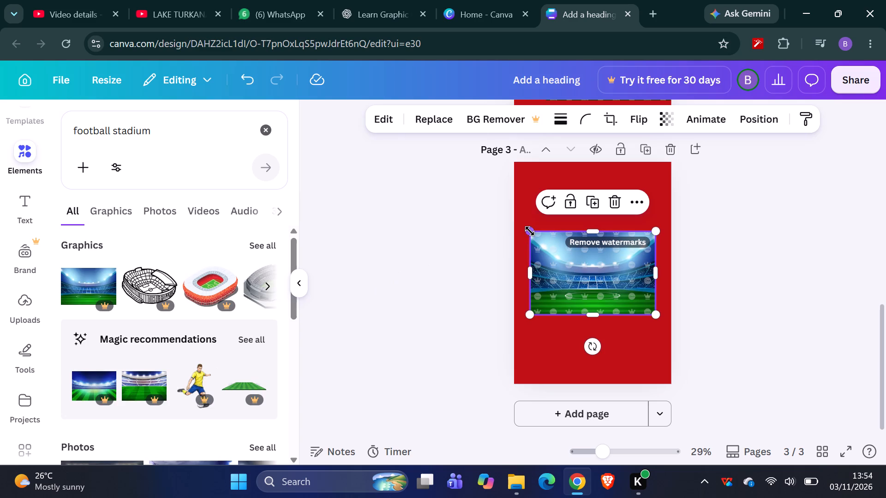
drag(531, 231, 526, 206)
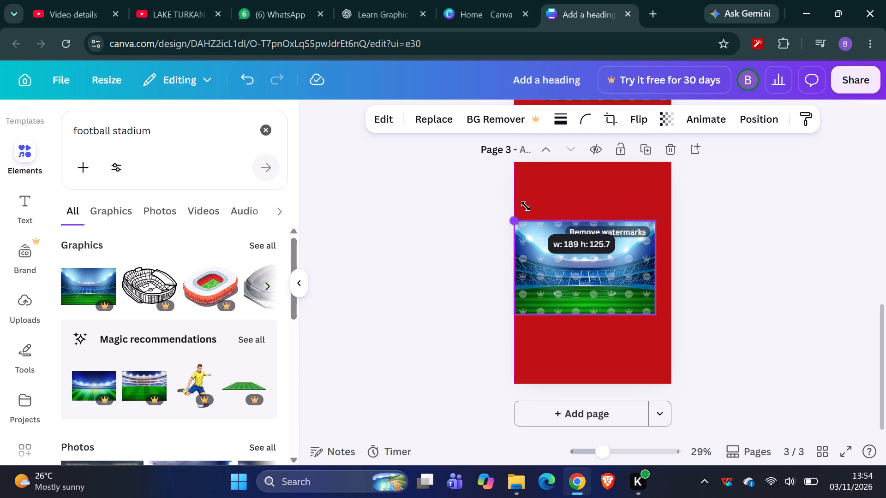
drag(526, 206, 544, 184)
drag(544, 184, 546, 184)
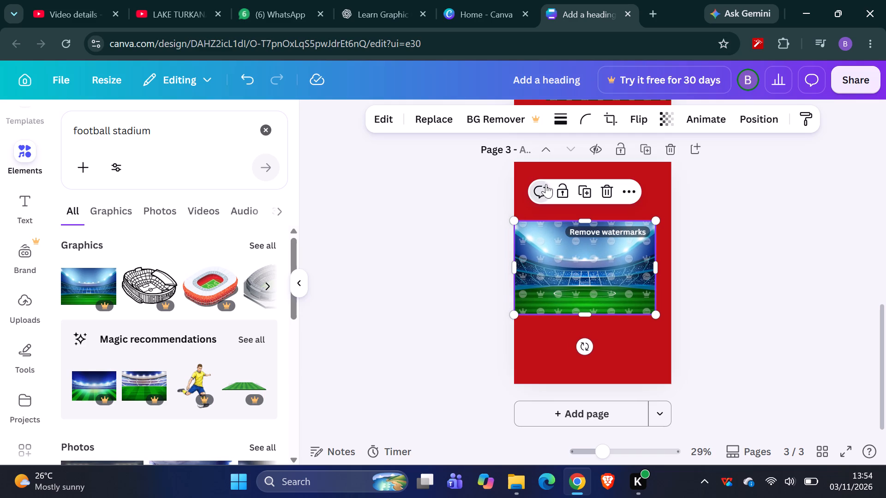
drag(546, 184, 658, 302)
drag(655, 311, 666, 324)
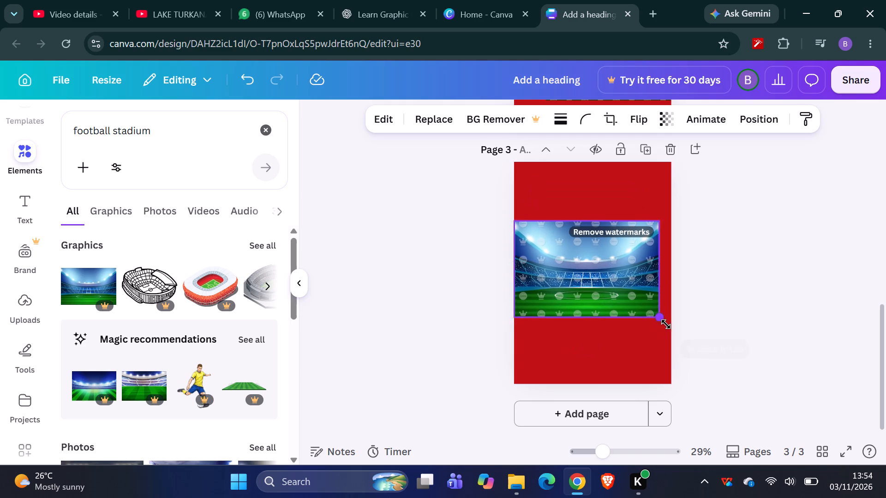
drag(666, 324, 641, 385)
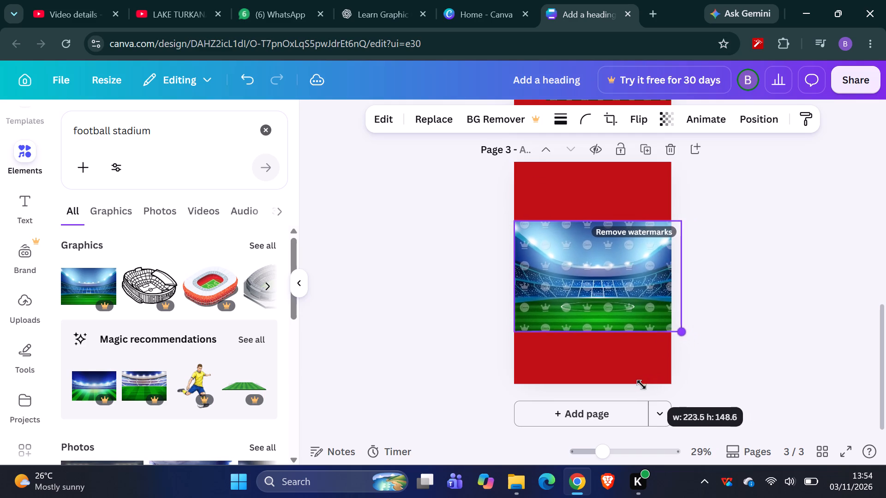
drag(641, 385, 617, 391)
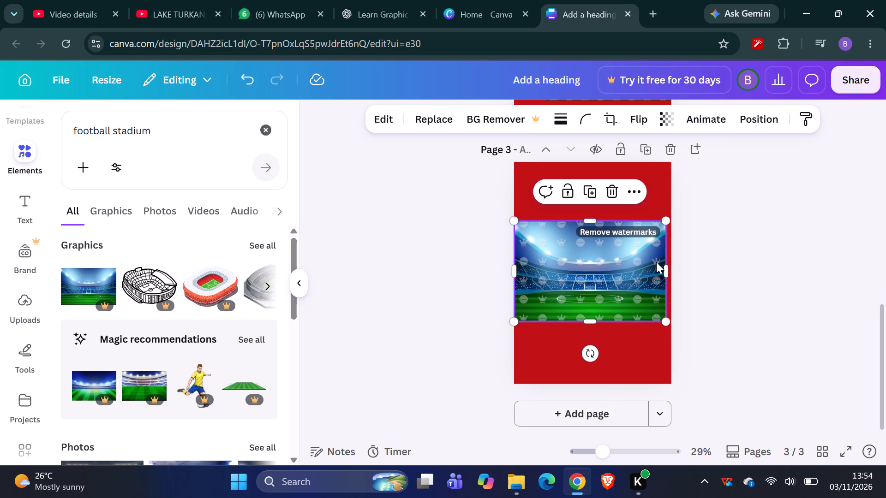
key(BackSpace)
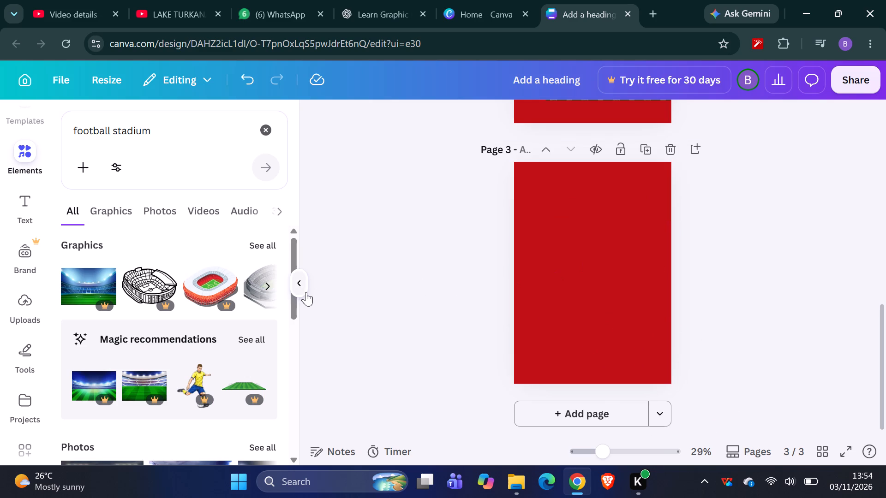
Insert the illustrated stadium graphic with goal and ball on page 3 and stretch it vertically to about 168 wide by 263 high.
scroll(220, 294, left, 2)
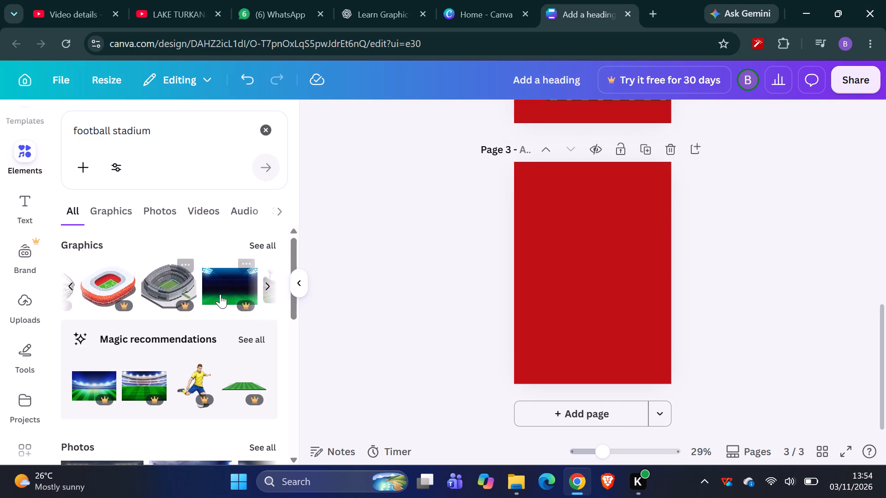
scroll(220, 294, left, 3)
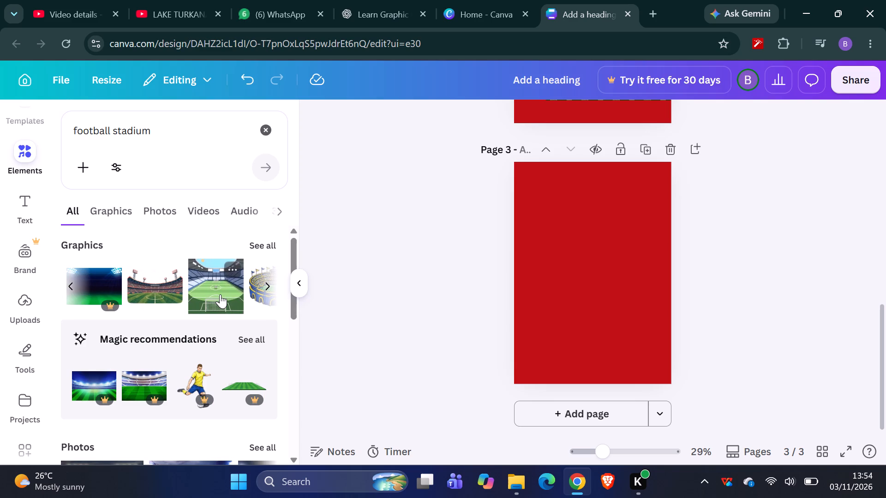
click(220, 294)
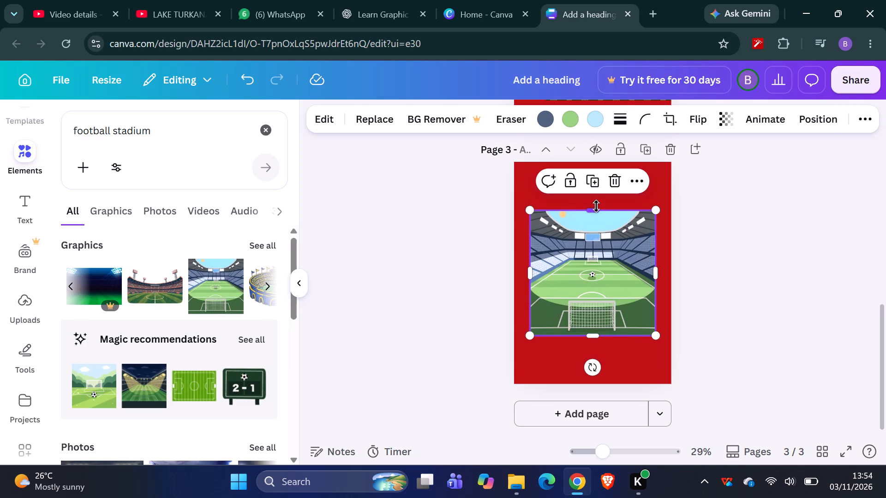
drag(596, 206, 595, 178)
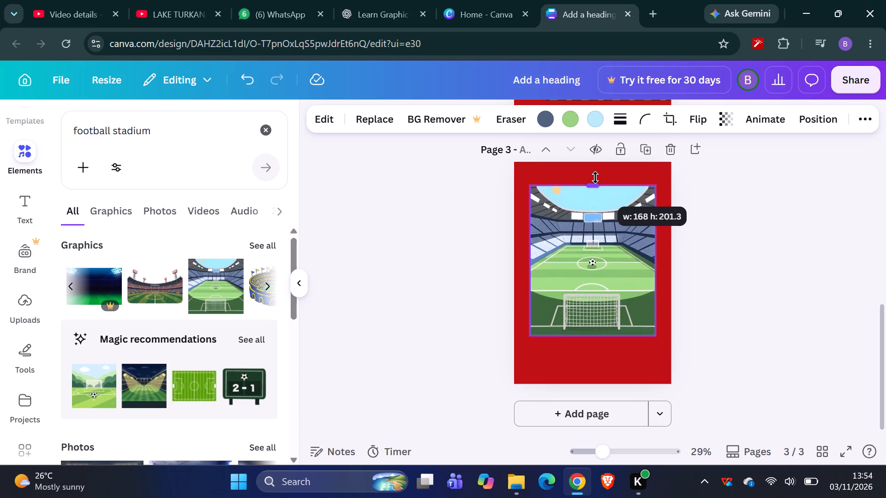
drag(595, 178, 595, 167)
drag(590, 334, 590, 412)
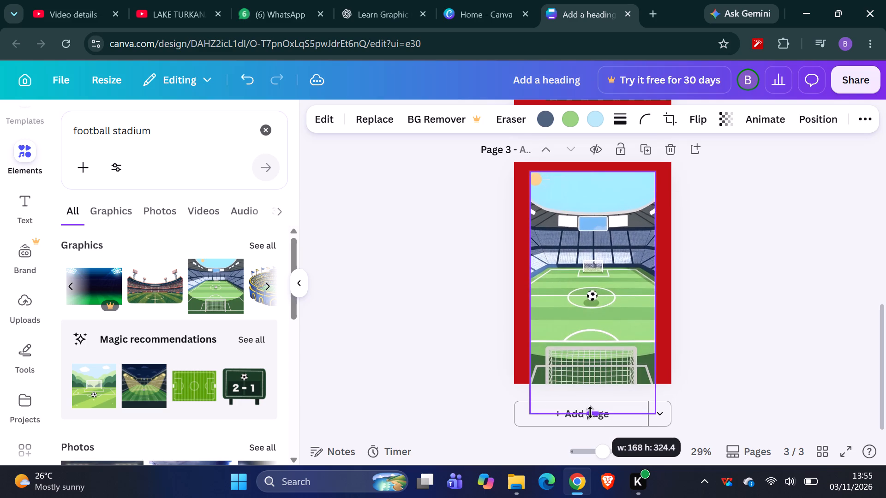
drag(590, 412, 587, 375)
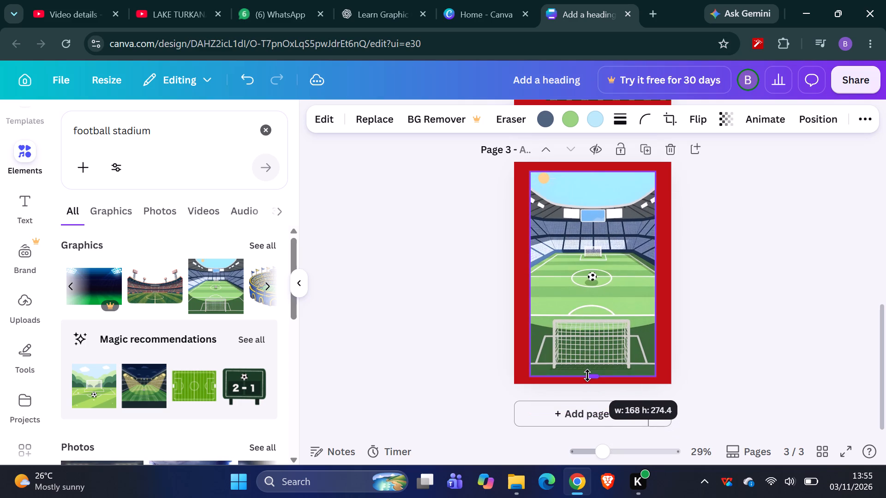
drag(587, 375, 588, 370)
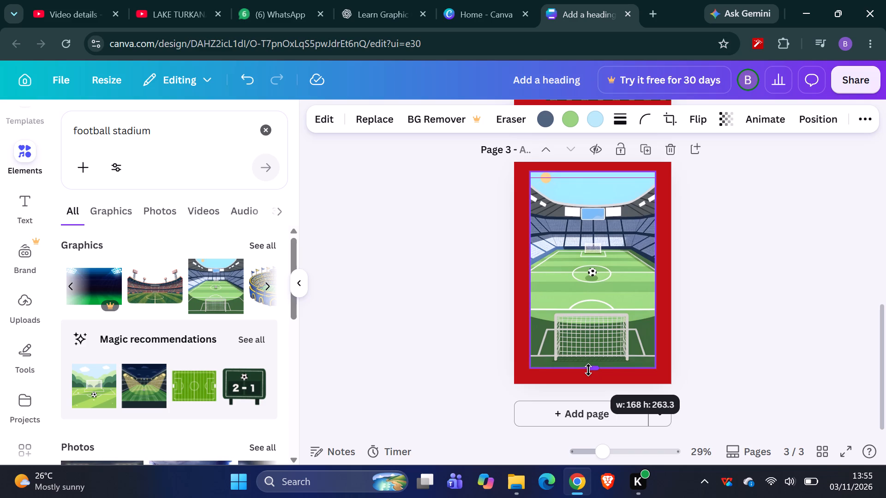
drag(588, 370, 588, 370)
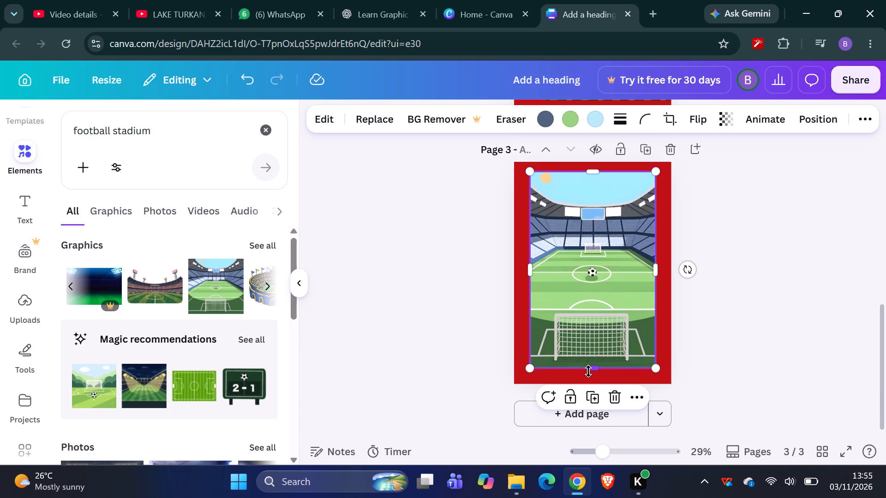
click(749, 344)
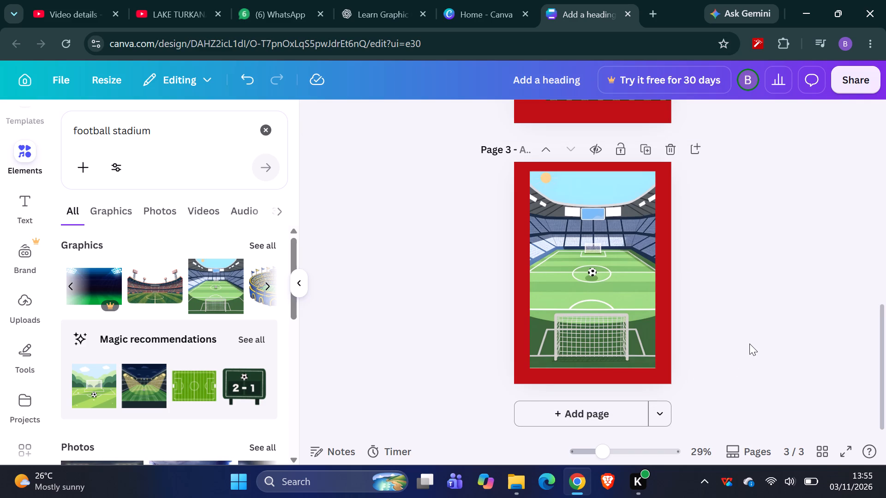
Widen the stadium illustration on both sides, leaving only a narrow red margin at each side of page 3.
click(651, 258)
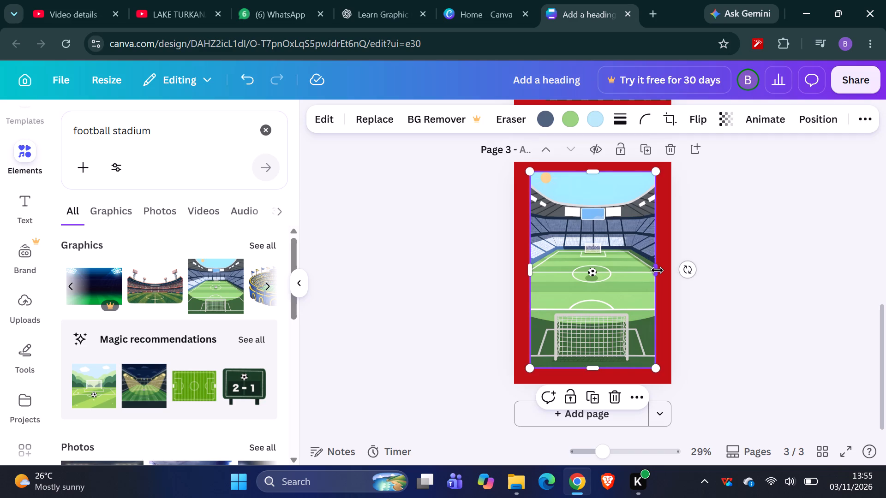
drag(657, 270, 667, 271)
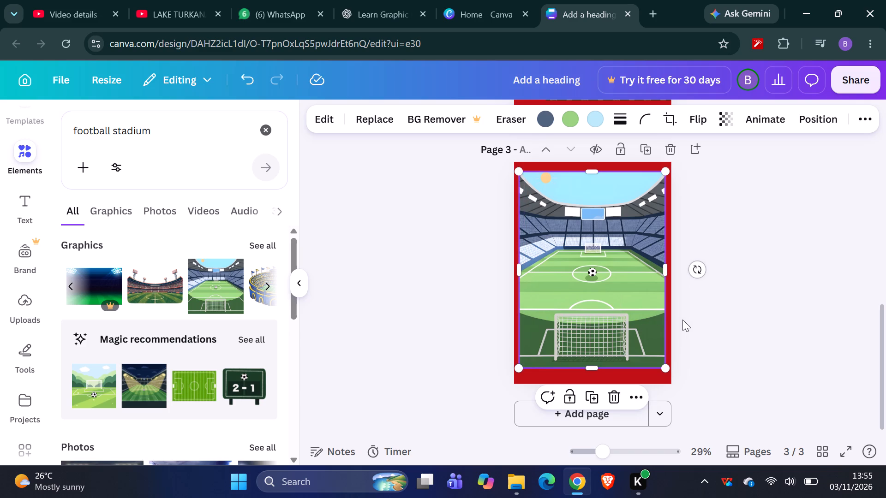
click(711, 328)
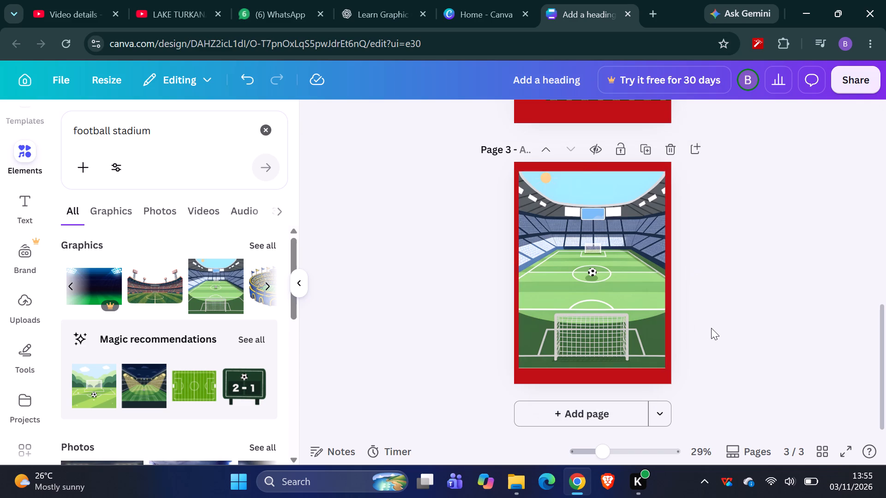
Review the flyer's earlier pages and compare them with the new stadium page.
scroll(607, 238, up, 2)
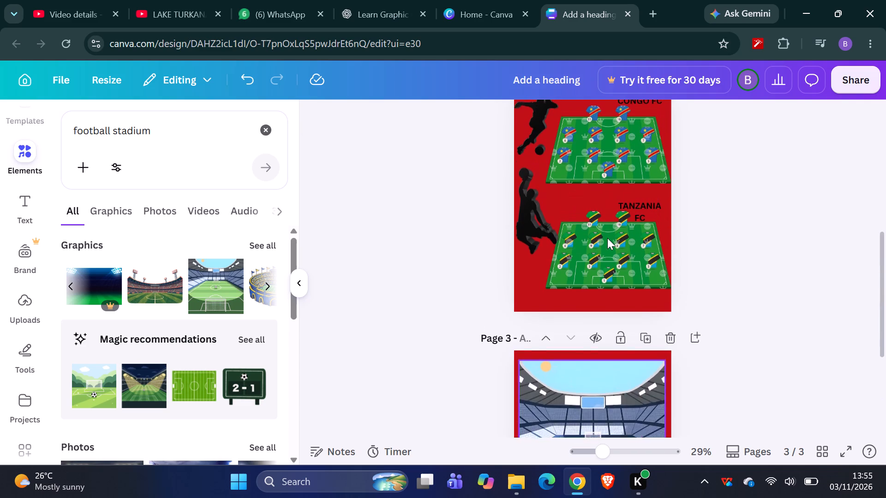
scroll(607, 238, up, 3)
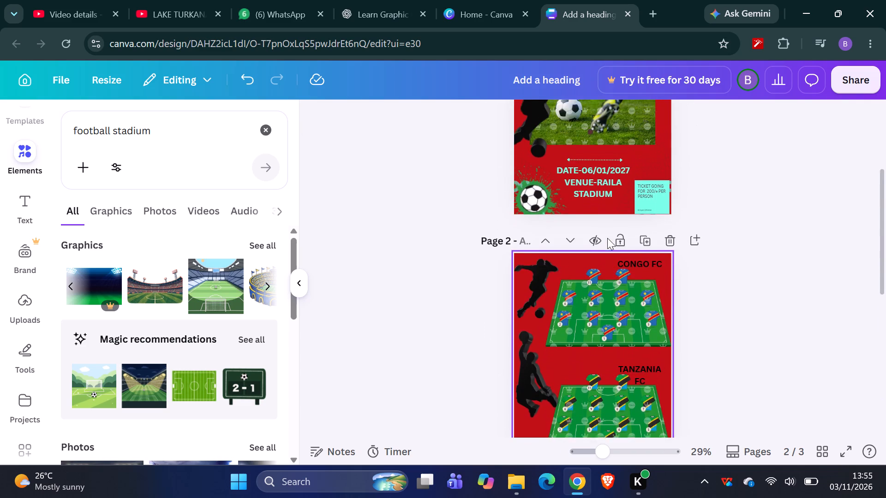
scroll(607, 238, up, 4)
scroll(607, 238, down, 3)
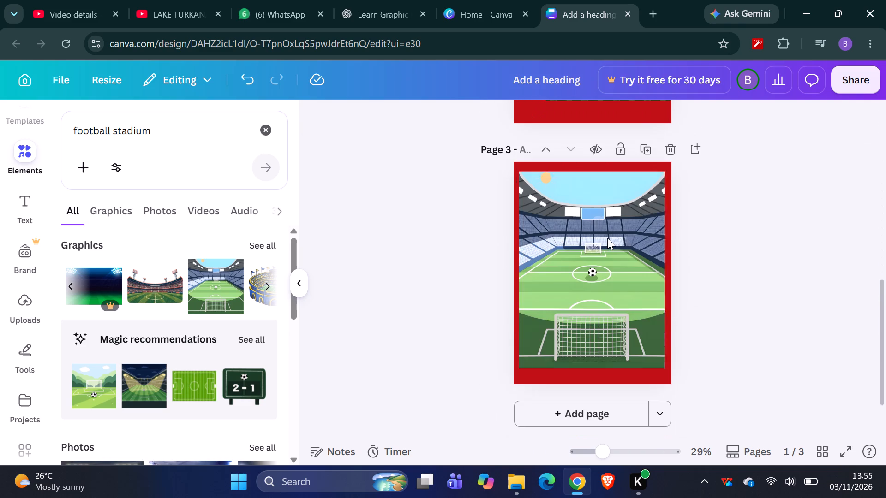
scroll(607, 238, down, 6)
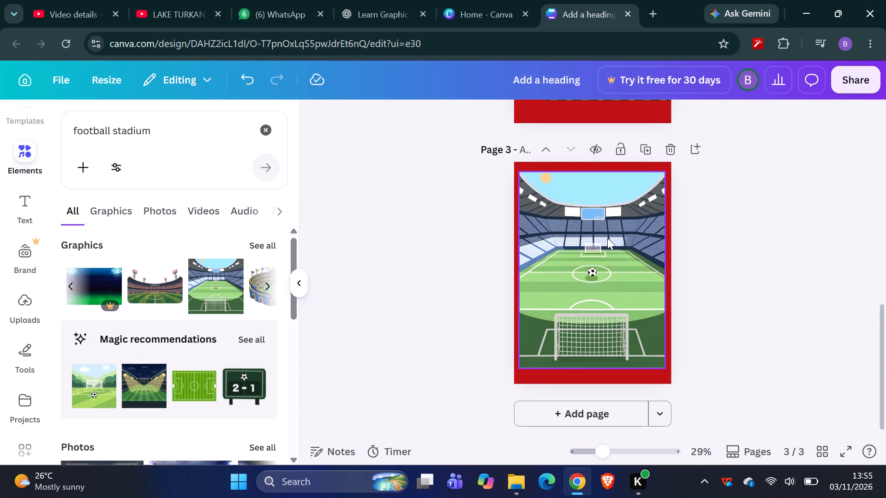
scroll(607, 238, down, 2)
scroll(607, 238, up, 1)
scroll(607, 238, down, 1)
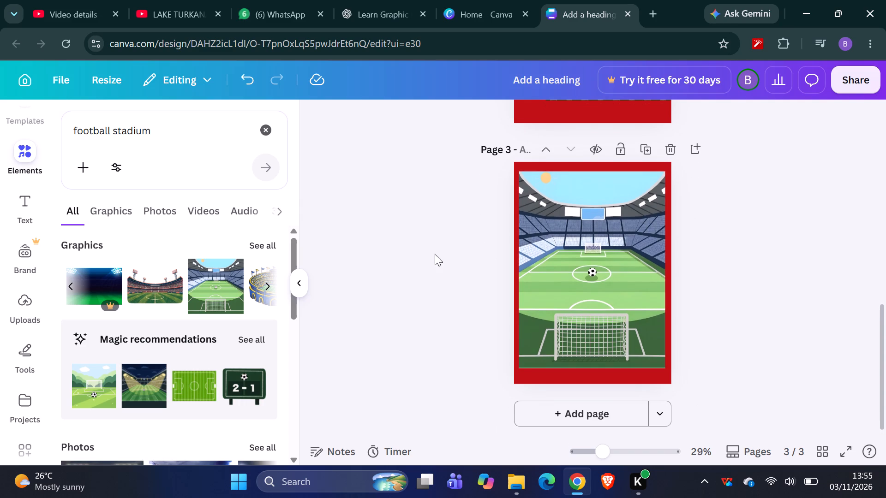
Insert the green 2 - 1 scoreboard graphic on page 3 and scale it down proportionally to about 91 wide.
click(248, 385)
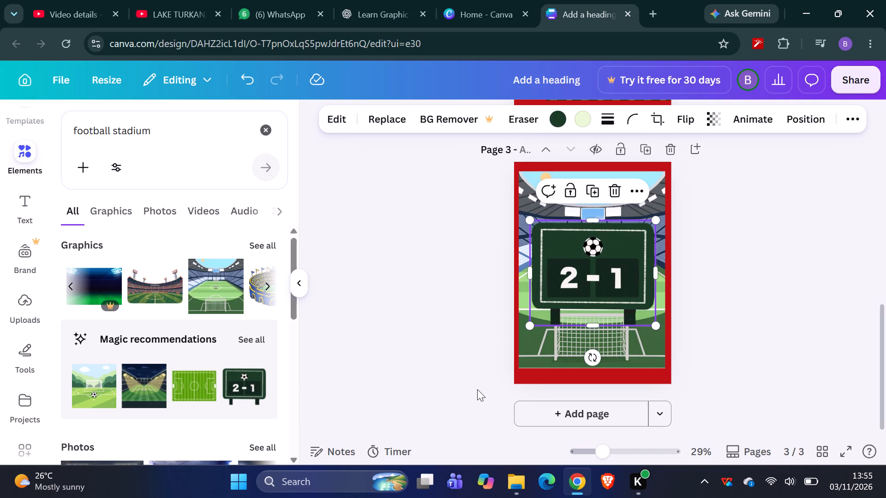
click(661, 327)
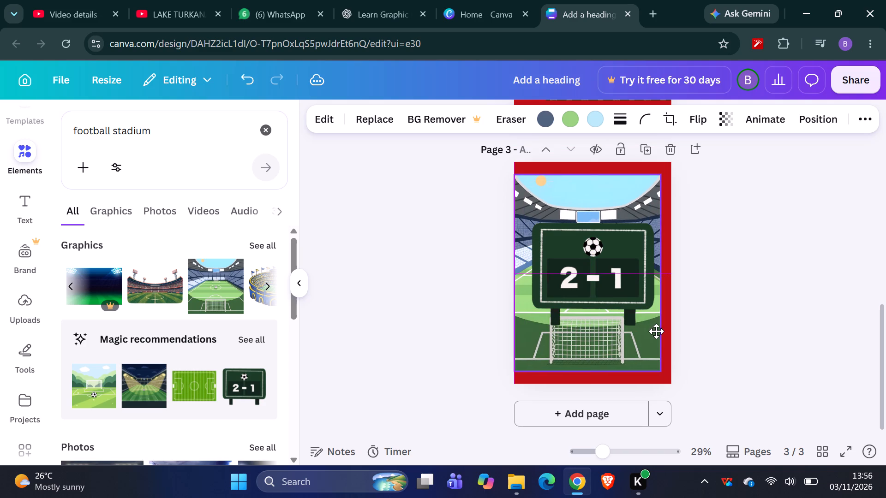
click(646, 308)
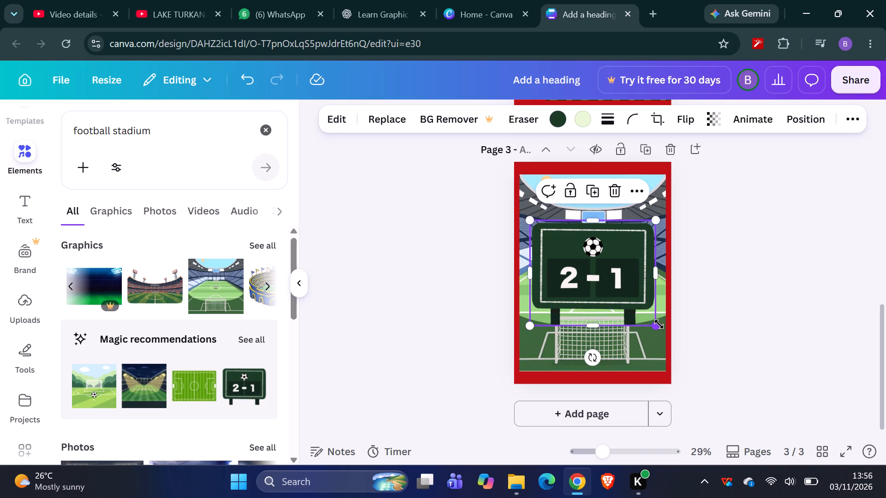
drag(659, 325, 635, 293)
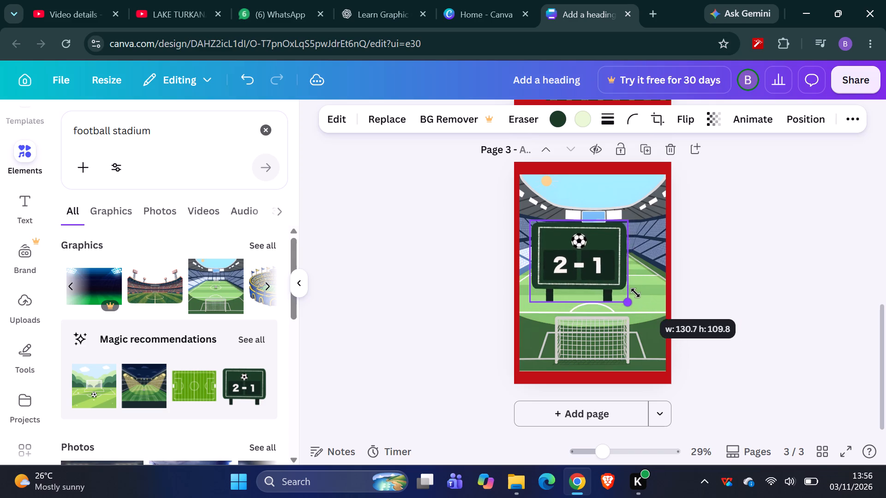
drag(635, 293, 626, 289)
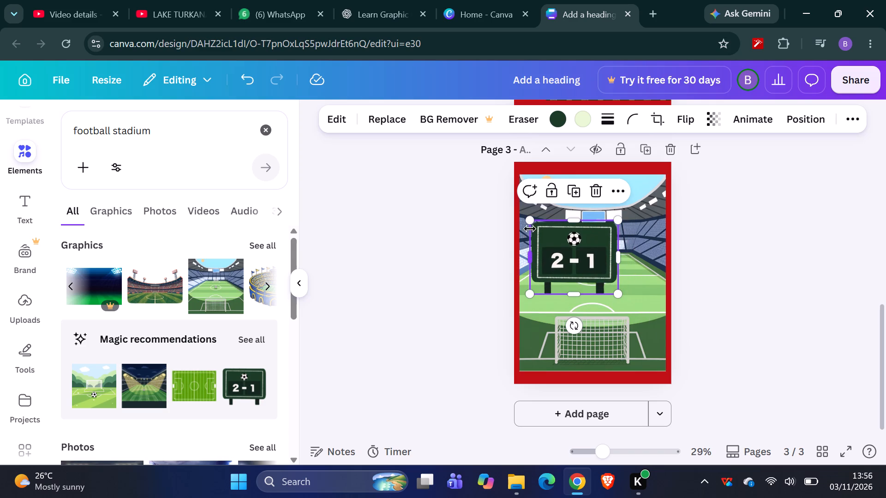
drag(531, 219, 553, 220)
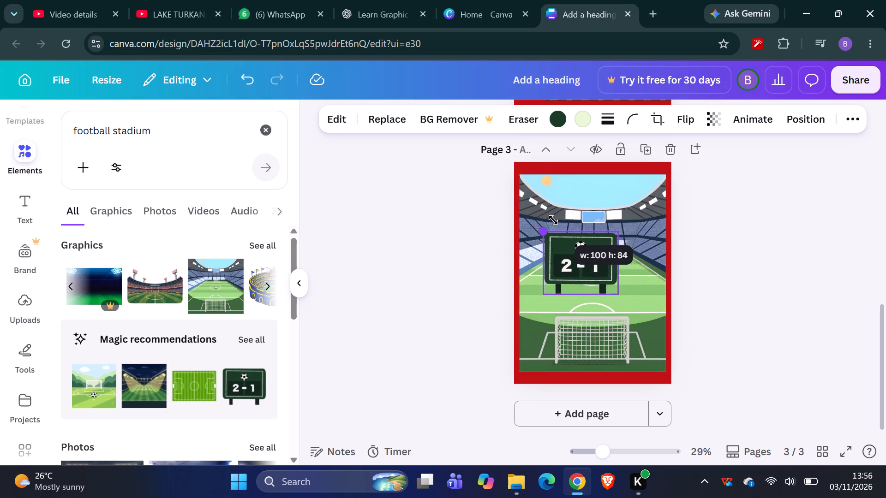
drag(553, 220, 564, 220)
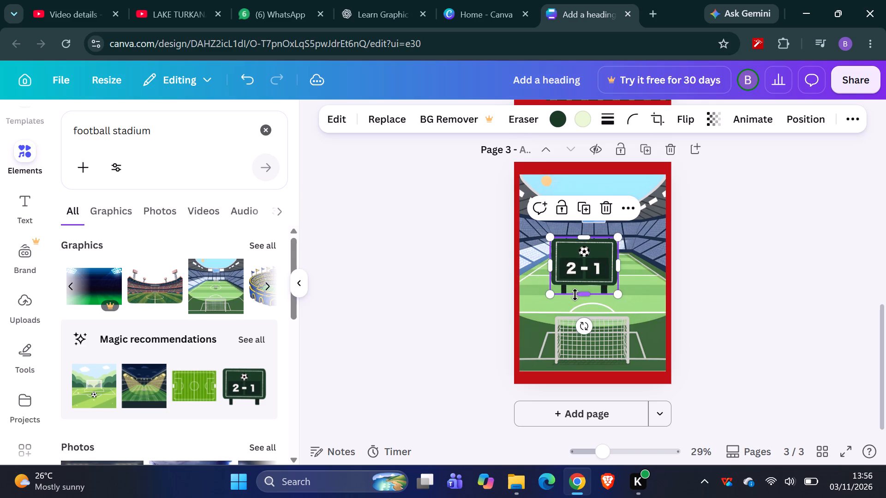
Crop the scoreboard's legs, top edge and both side borders, leaving it about 58 wide by 58 high.
drag(584, 295, 584, 284)
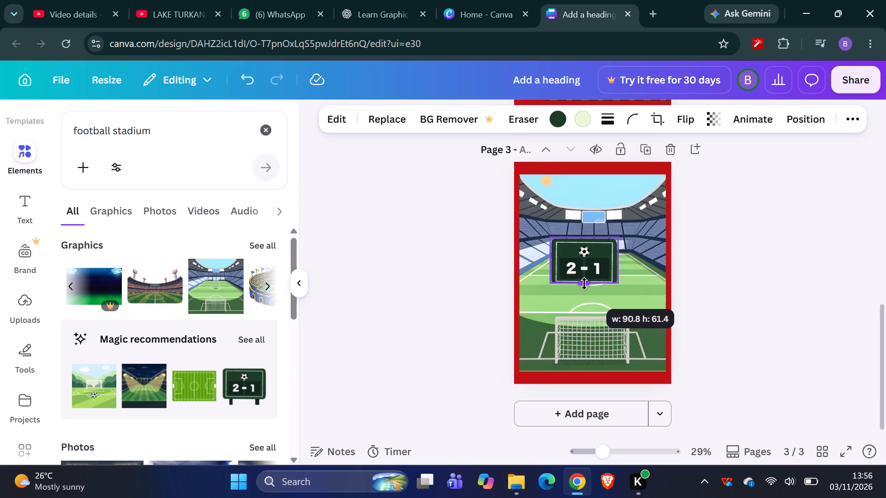
drag(584, 284, 583, 285)
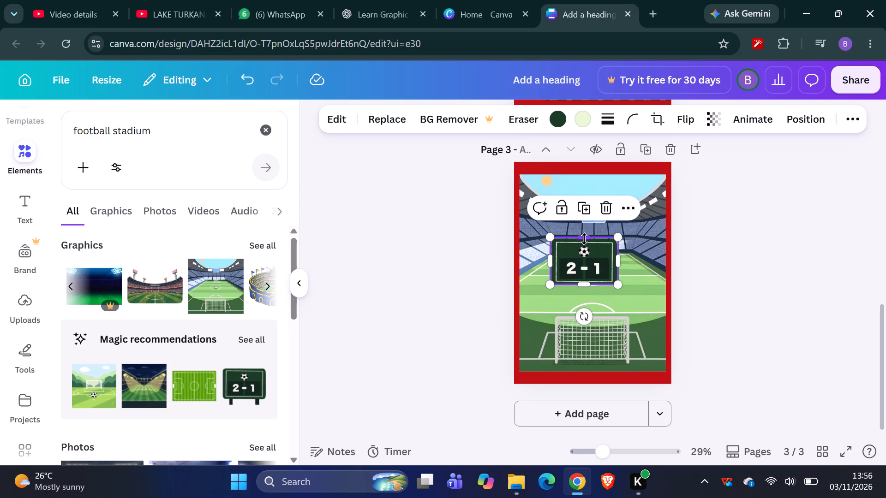
drag(583, 235, 585, 238)
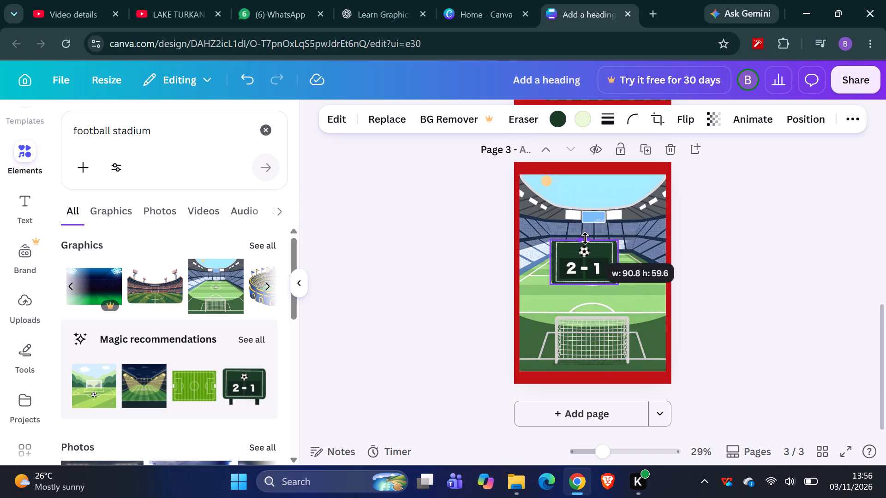
drag(585, 238, 589, 239)
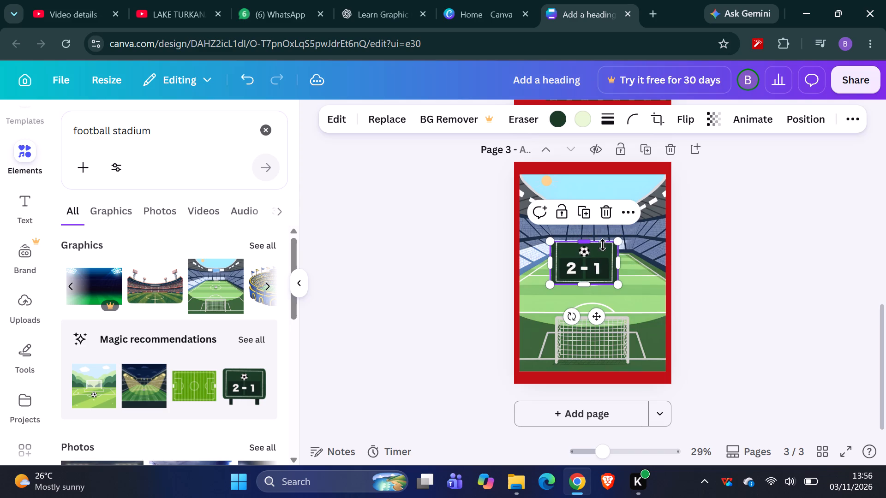
drag(620, 257, 615, 257)
drag(547, 260, 553, 260)
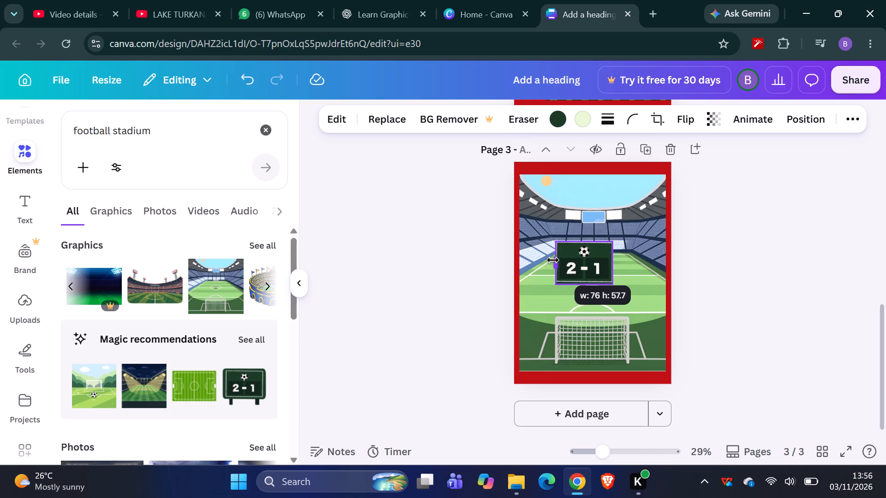
drag(553, 260, 558, 260)
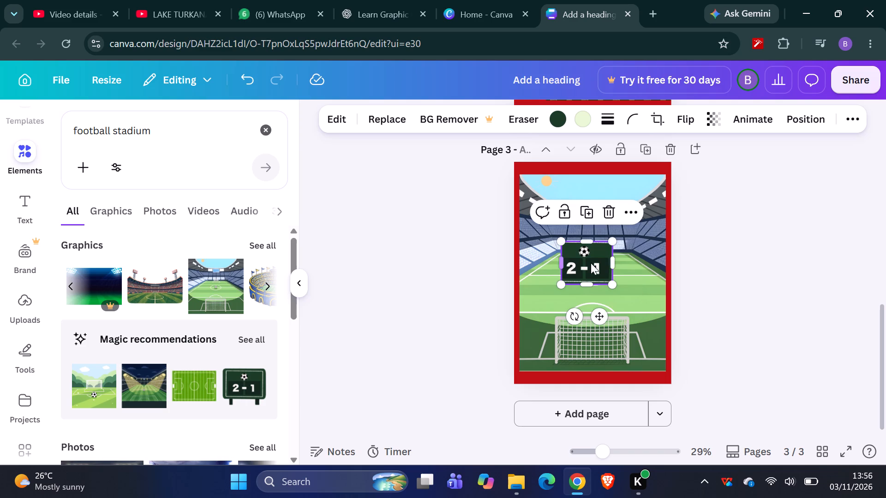
drag(616, 271, 611, 270)
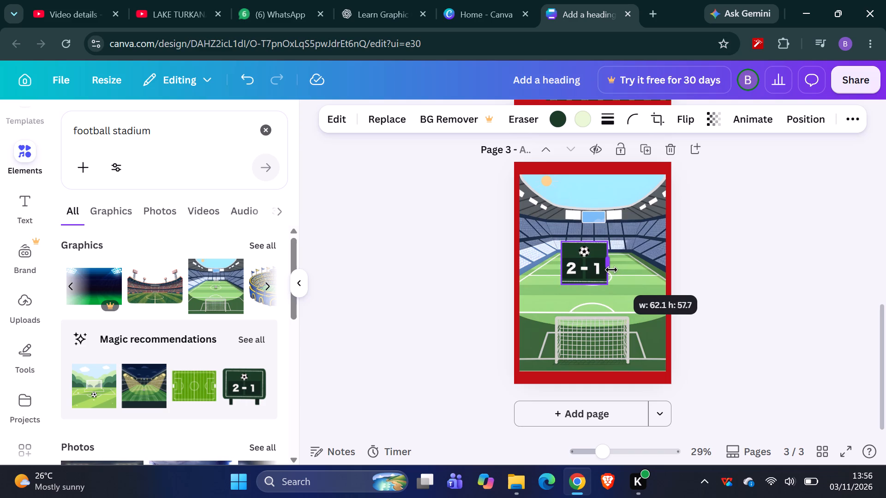
drag(611, 270, 609, 270)
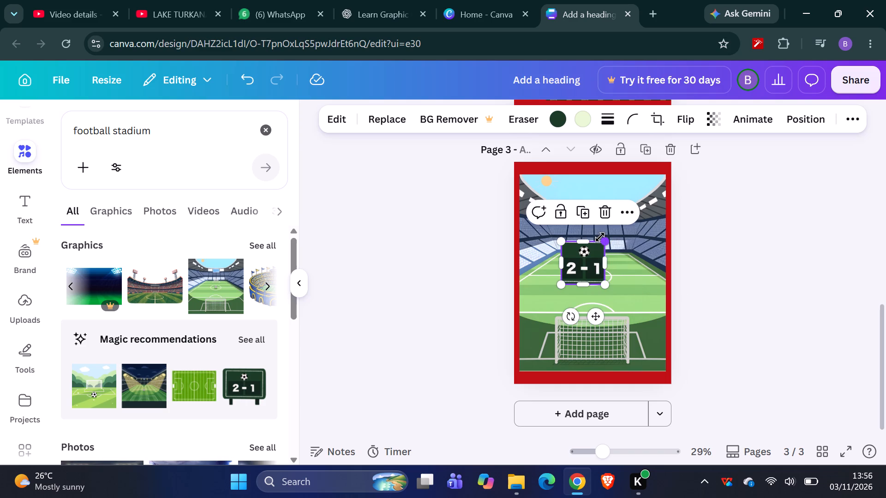
Crop the scoreboard's top and bottom further, cutting off the football so only a tight band around the 2 - 1 score remains.
drag(588, 237, 589, 239)
drag(589, 239, 594, 249)
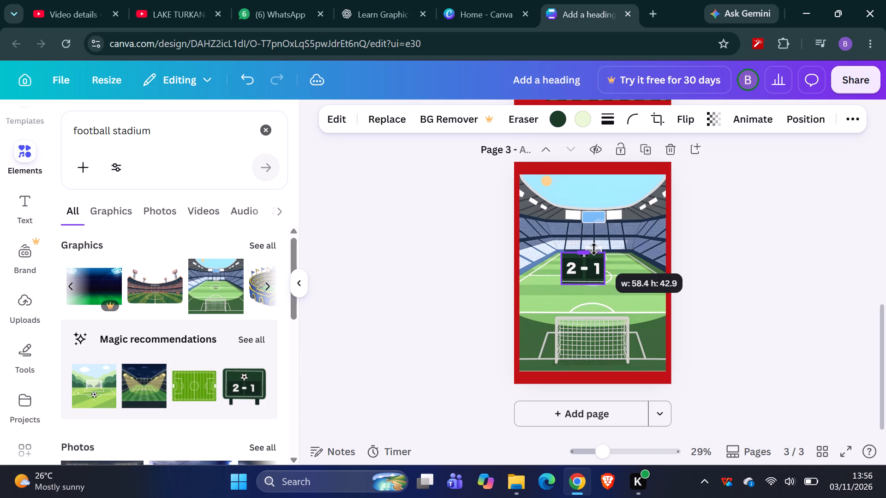
drag(594, 249, 594, 252)
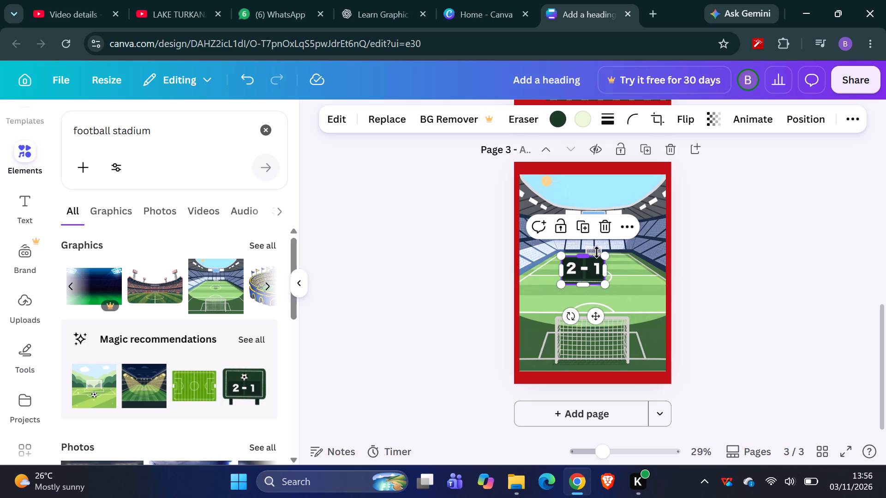
drag(587, 285, 586, 285)
drag(586, 285, 586, 278)
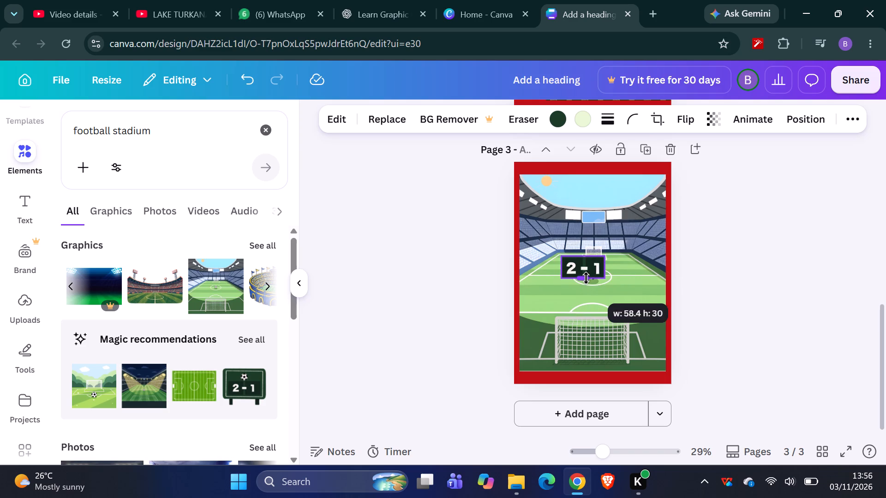
drag(586, 278, 586, 279)
drag(585, 254, 585, 254)
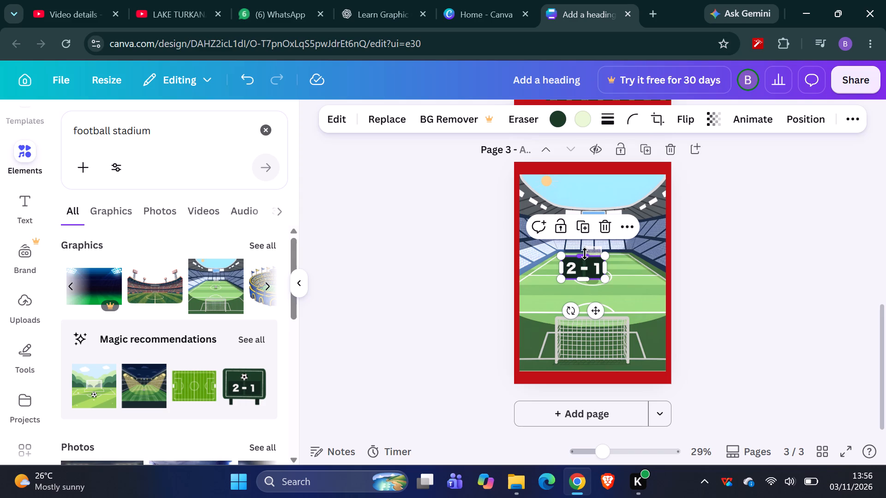
drag(585, 254, 587, 259)
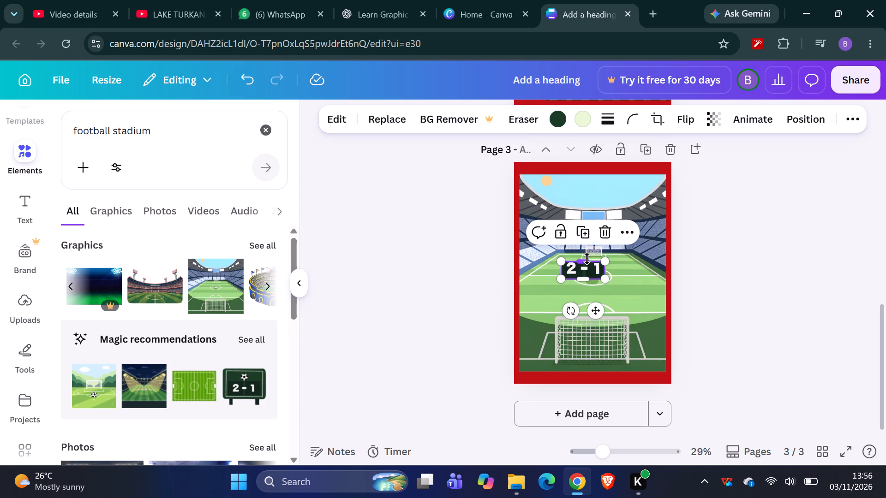
click(588, 280)
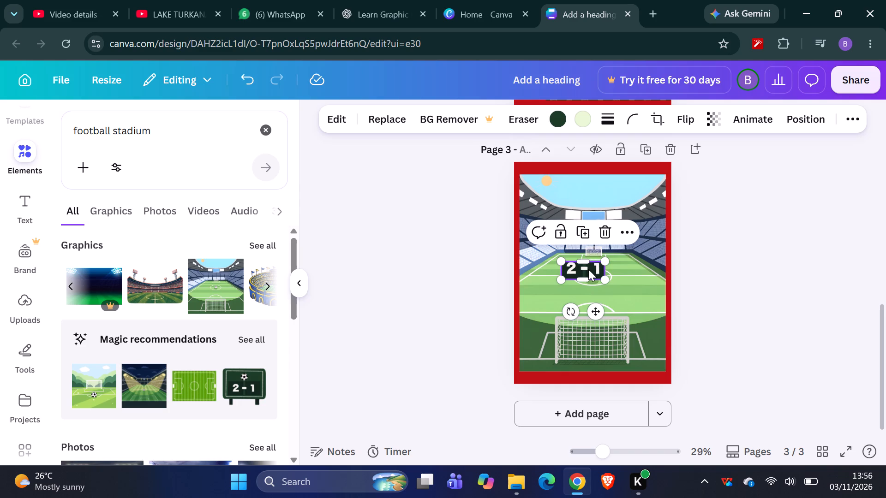
click(700, 282)
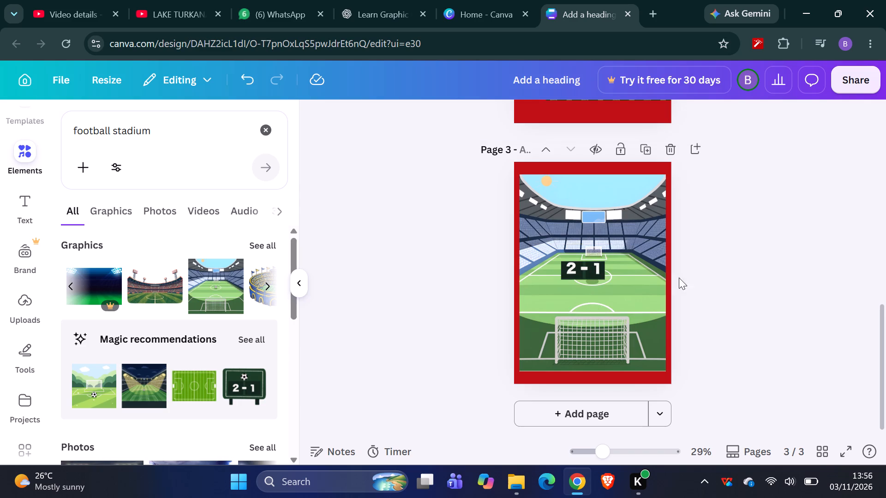
Move the cropped 2 - 1 score over the hanging screen beneath the stadium roof on page 3.
click(583, 272)
drag(583, 272, 583, 267)
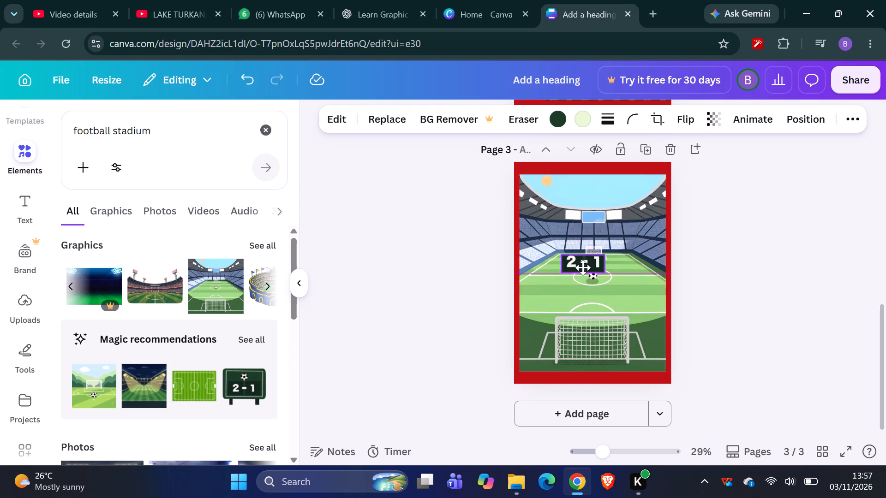
drag(583, 267, 592, 221)
click(721, 273)
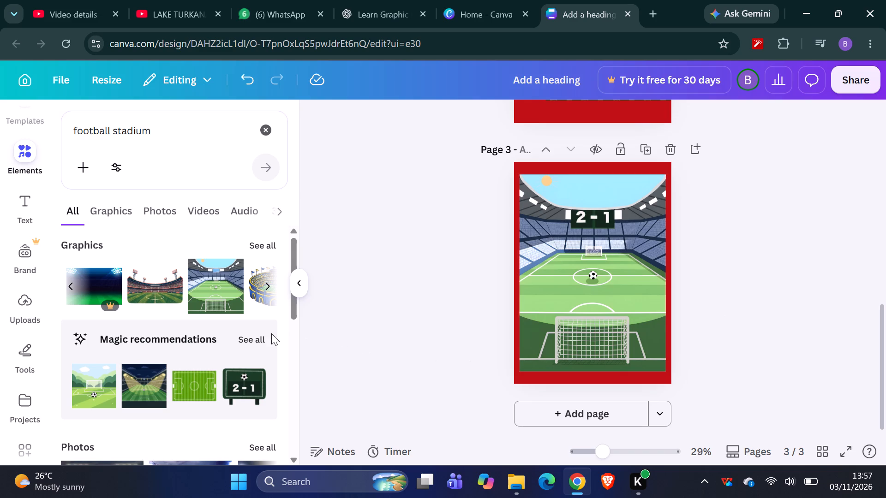
Browse the football stadium results through photos, videos, audio and 3D for further elements.
scroll(271, 333, down, 3)
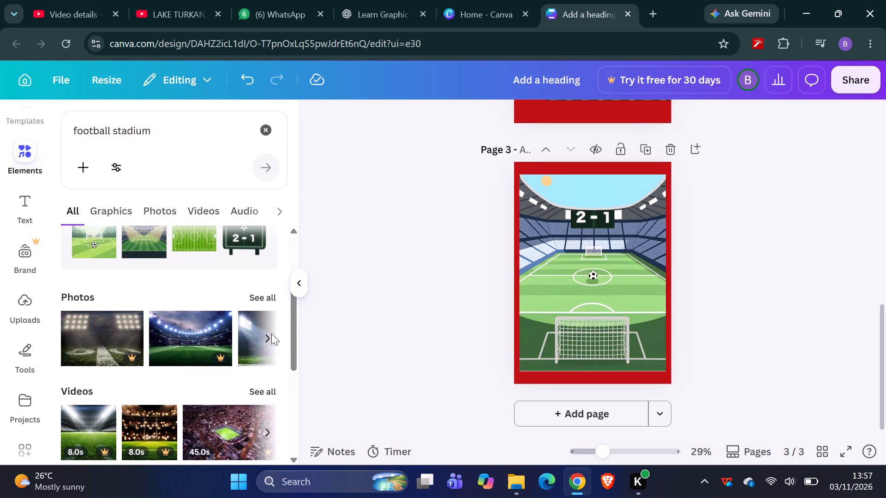
scroll(271, 333, down, 3)
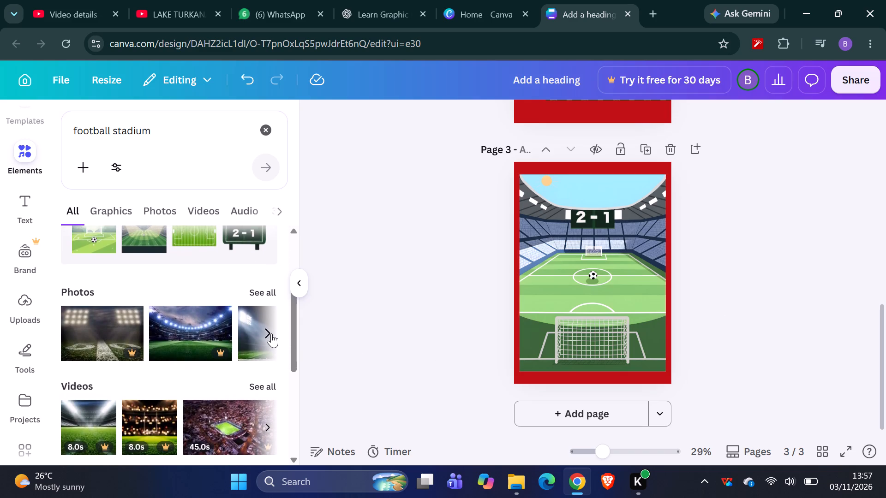
scroll(271, 333, down, 4)
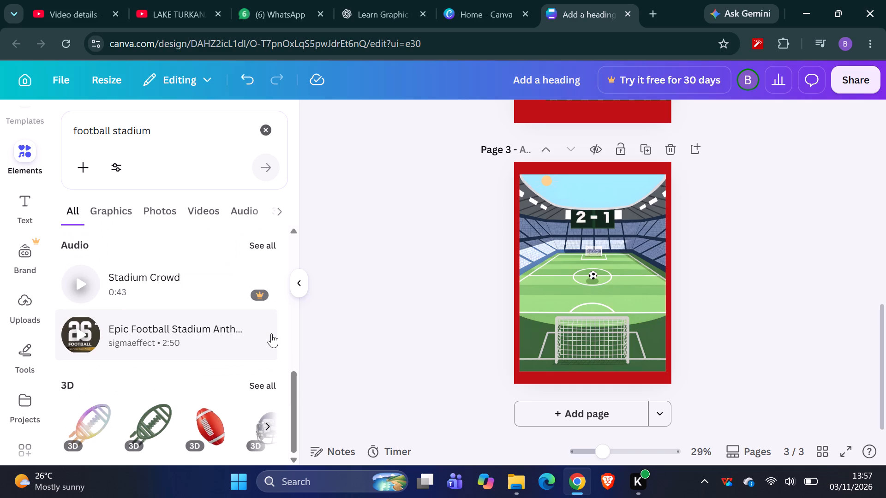
Review all three flyer pages, comparing the match poster and line-ups with the stadium scoreboard page.
scroll(580, 262, up, 2)
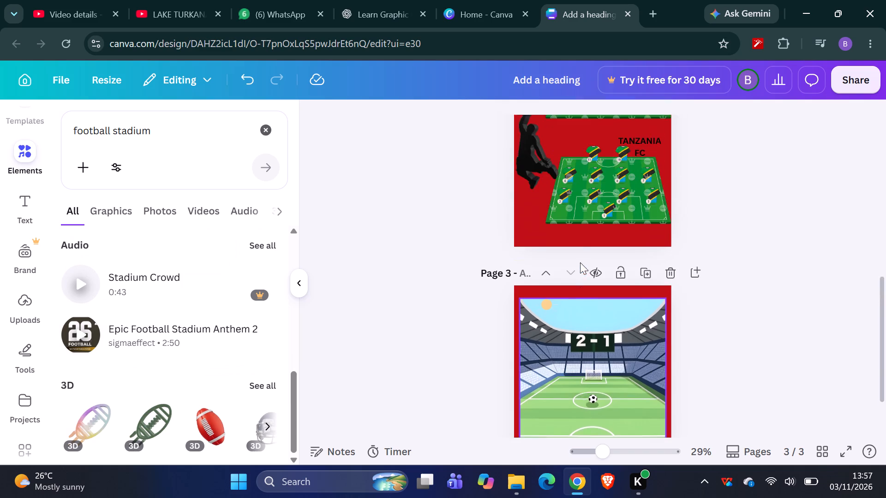
scroll(580, 262, up, 3)
scroll(580, 262, down, 3)
scroll(580, 262, up, 2)
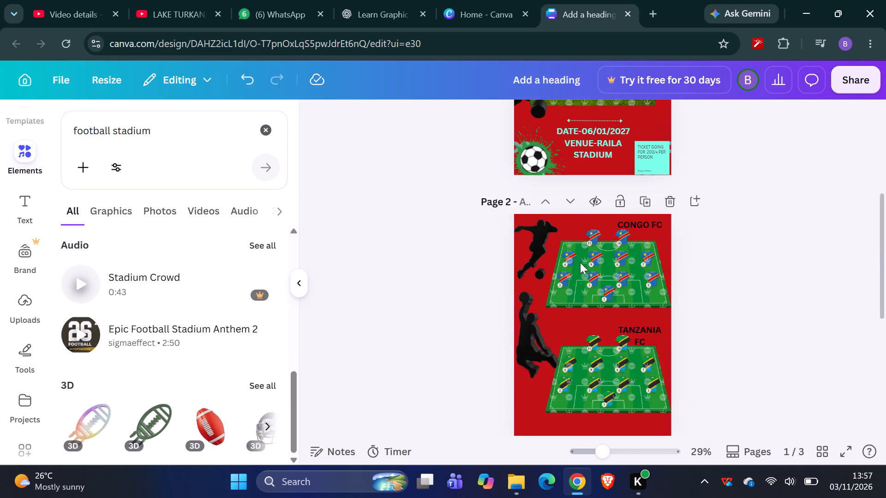
scroll(580, 262, down, 2)
scroll(580, 262, up, 5)
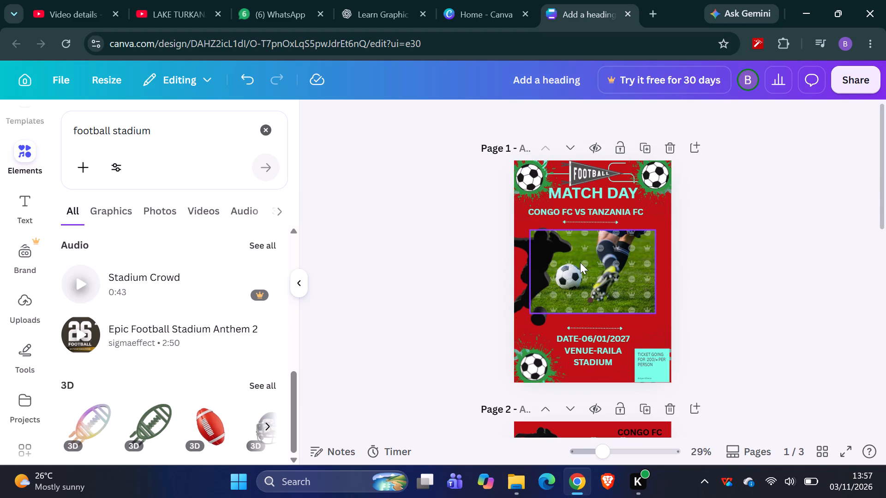
scroll(580, 262, down, 6)
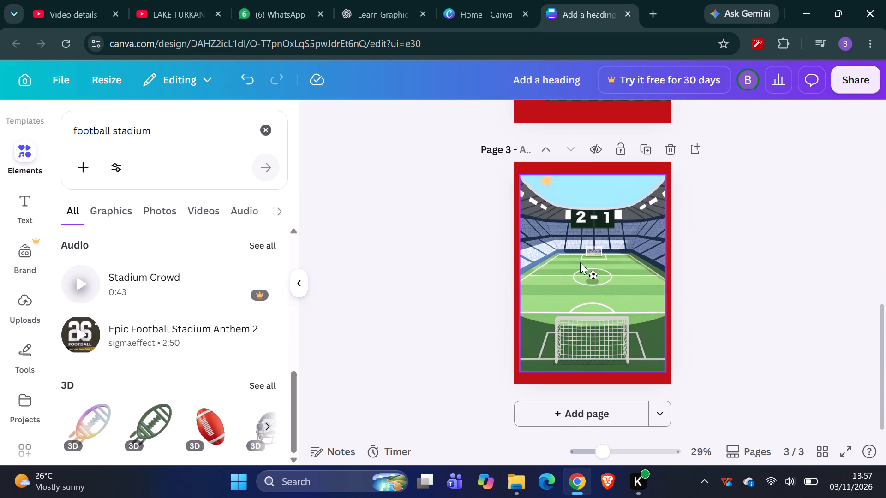
scroll(580, 262, down, 1)
scroll(580, 262, up, 7)
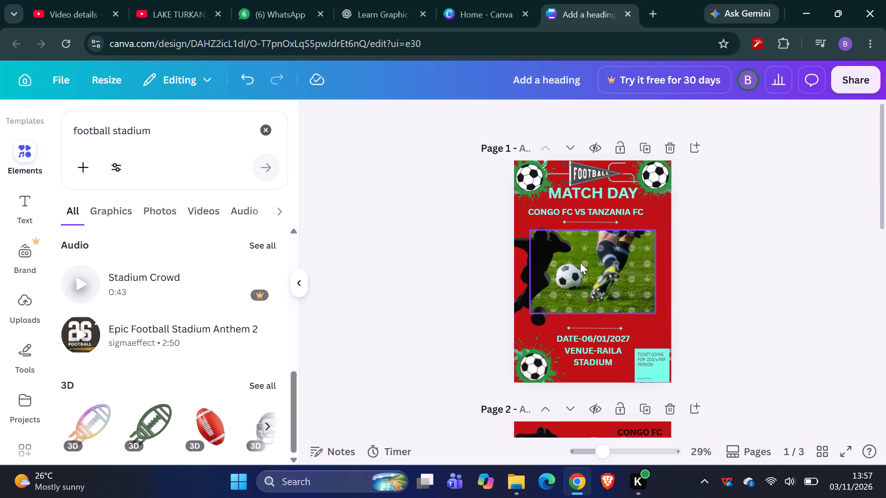
scroll(580, 262, down, 6)
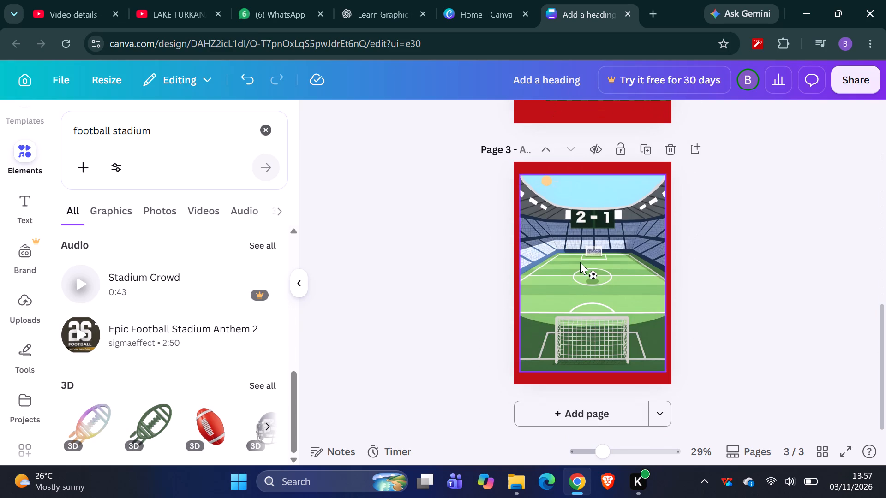
Review the three flyer pages again, from the MATCH DAY poster through the line-ups to the stadium scoreboard.
click(429, 267)
scroll(653, 245, up, 5)
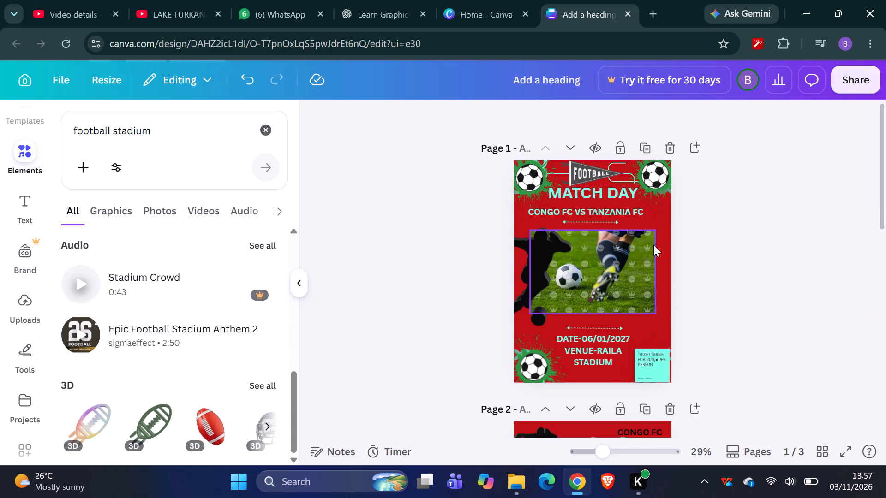
scroll(653, 245, up, 1)
scroll(653, 245, down, 6)
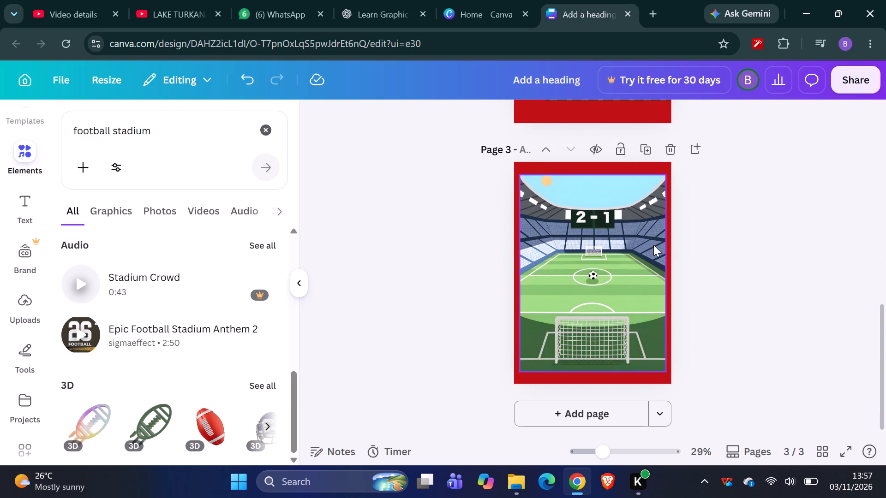
scroll(653, 245, down, 3)
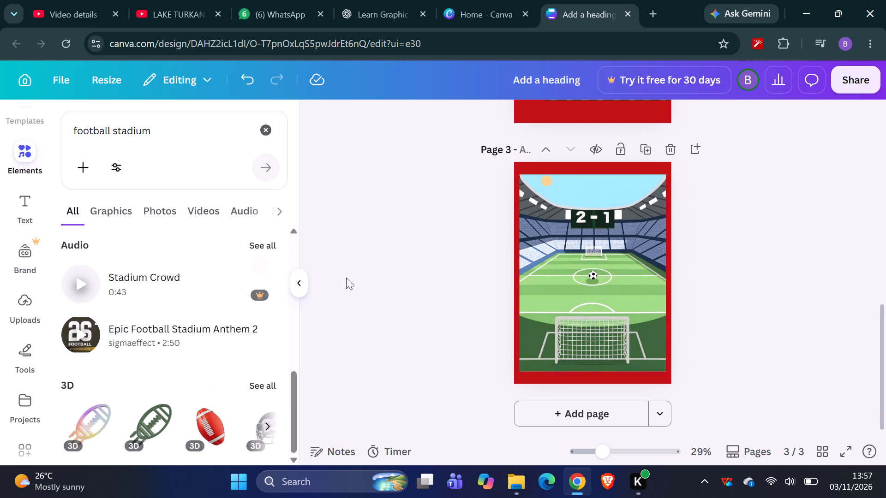
scroll(391, 242, up, 5)
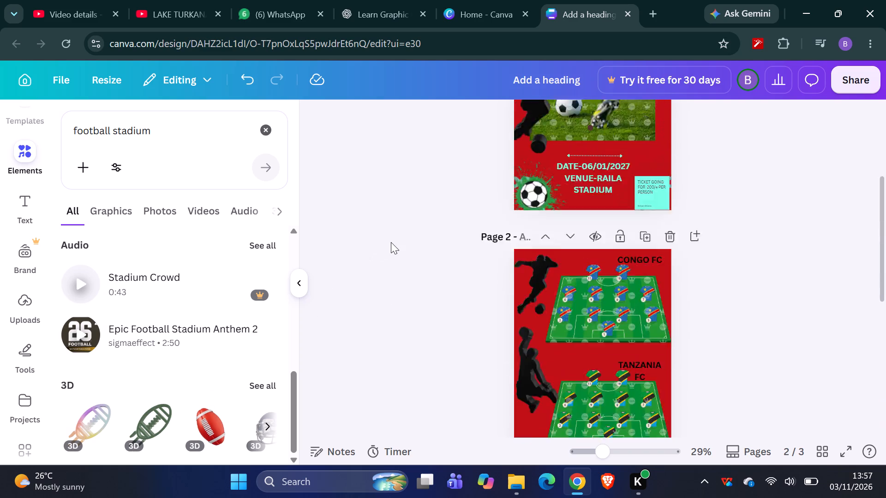
scroll(391, 242, up, 4)
scroll(391, 242, down, 5)
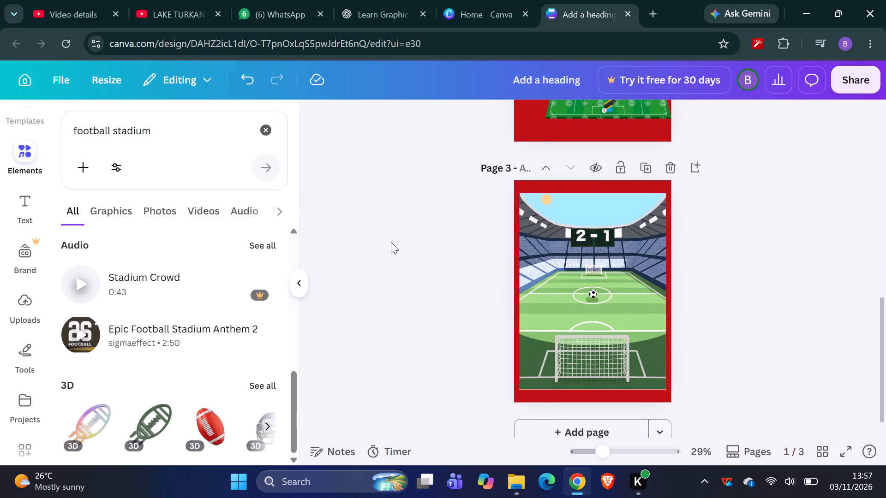
scroll(391, 242, down, 2)
scroll(391, 242, up, 6)
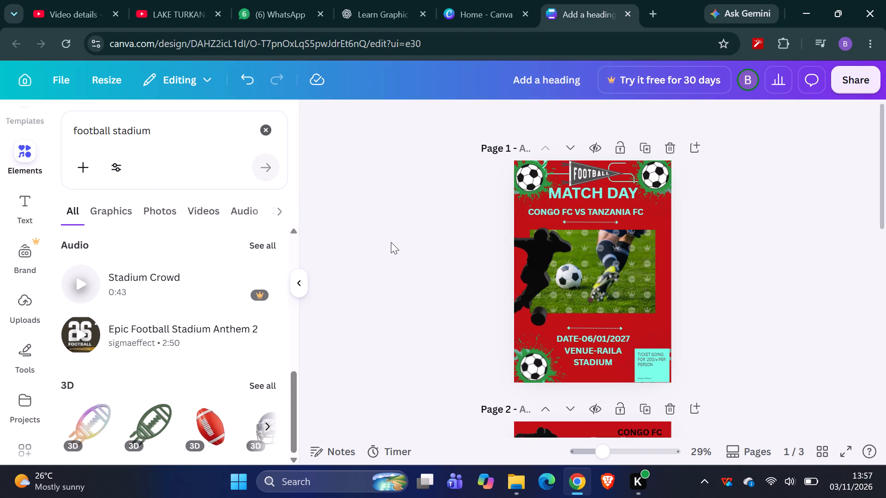
scroll(391, 242, up, 2)
scroll(391, 242, down, 5)
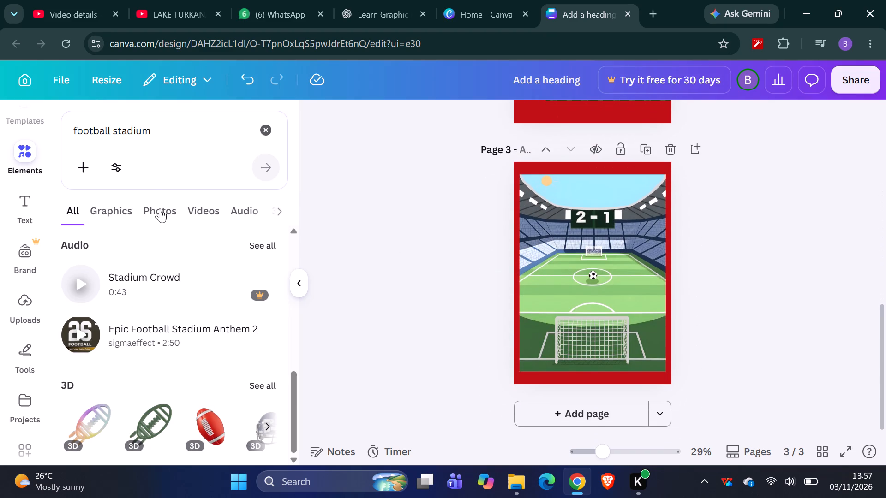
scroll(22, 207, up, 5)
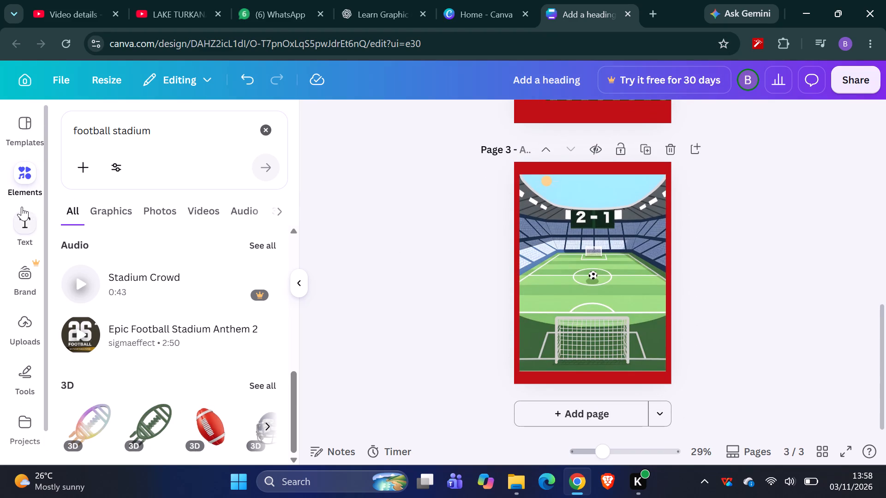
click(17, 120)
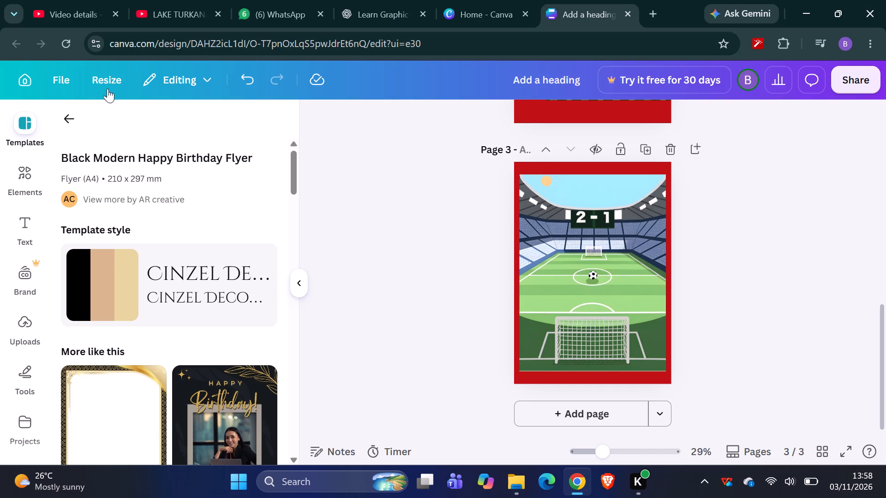
Save the three-page match day flyer design.
click(66, 80)
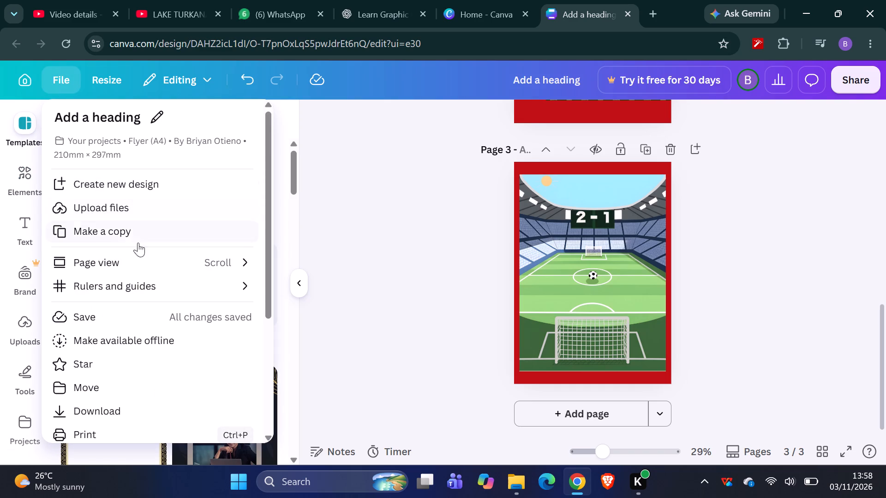
click(136, 308)
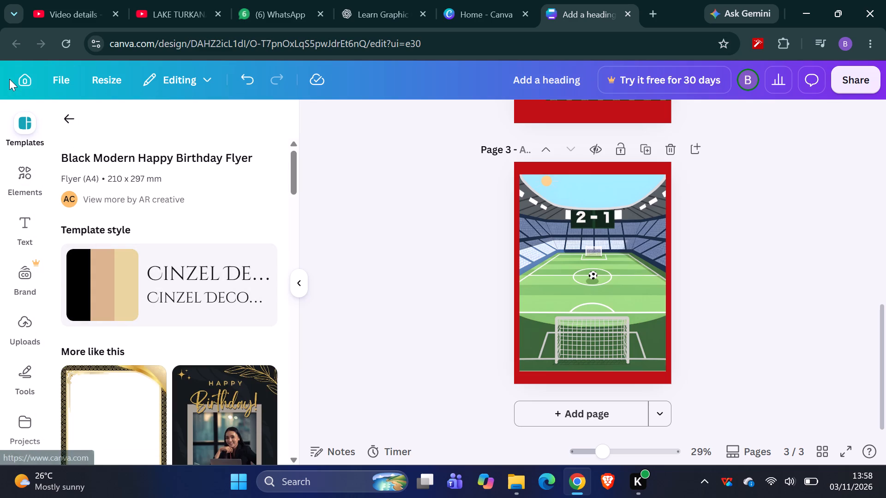
Leave the flyer for the Canva home page and go to the recent designs under Continue designing.
click(28, 74)
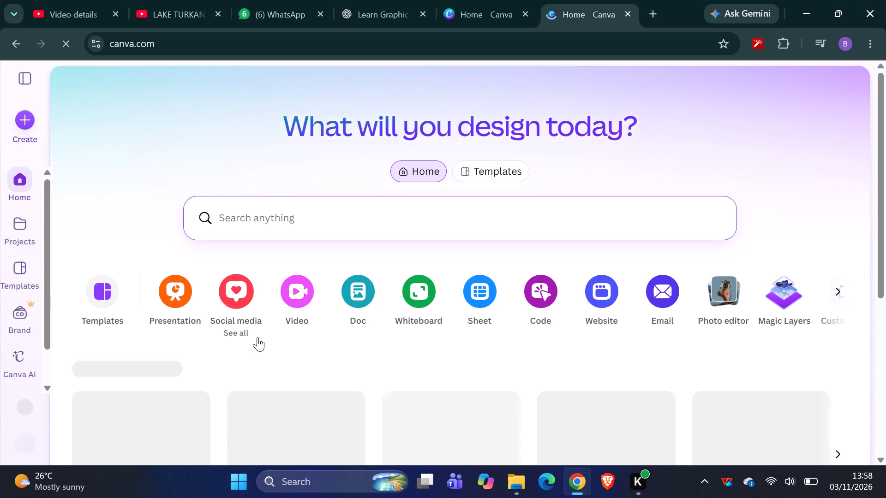
scroll(252, 324, down, 2)
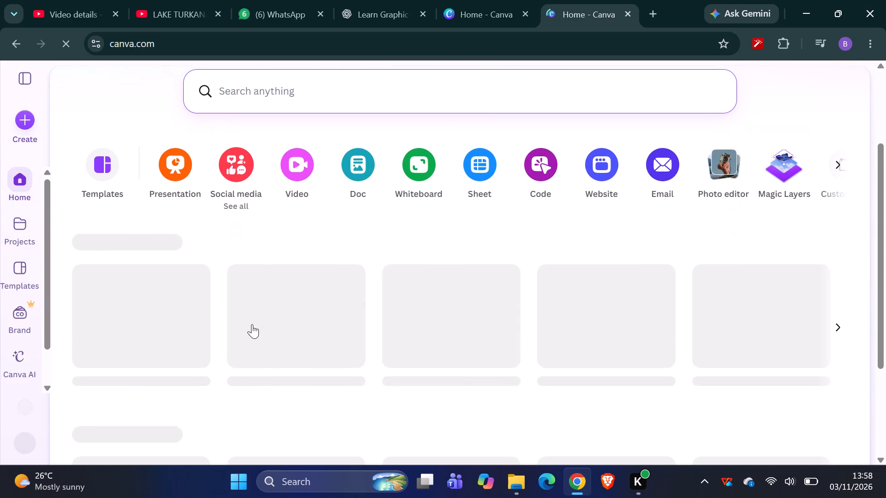
scroll(252, 324, down, 1)
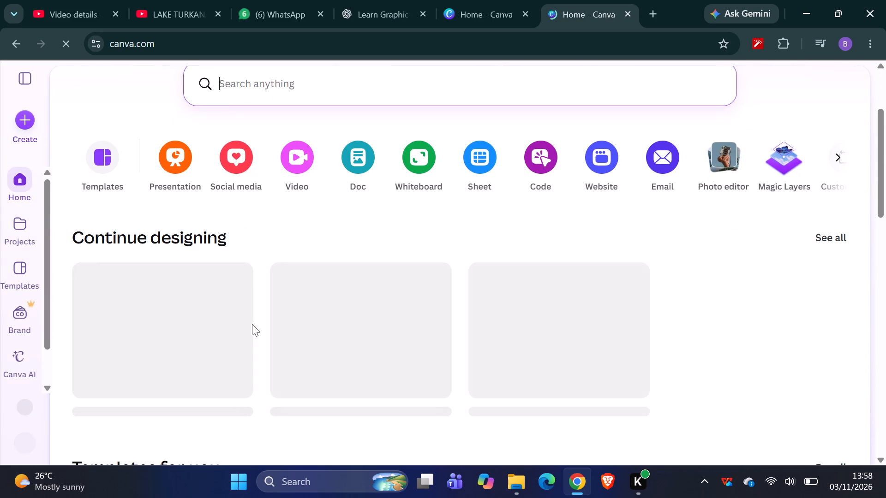